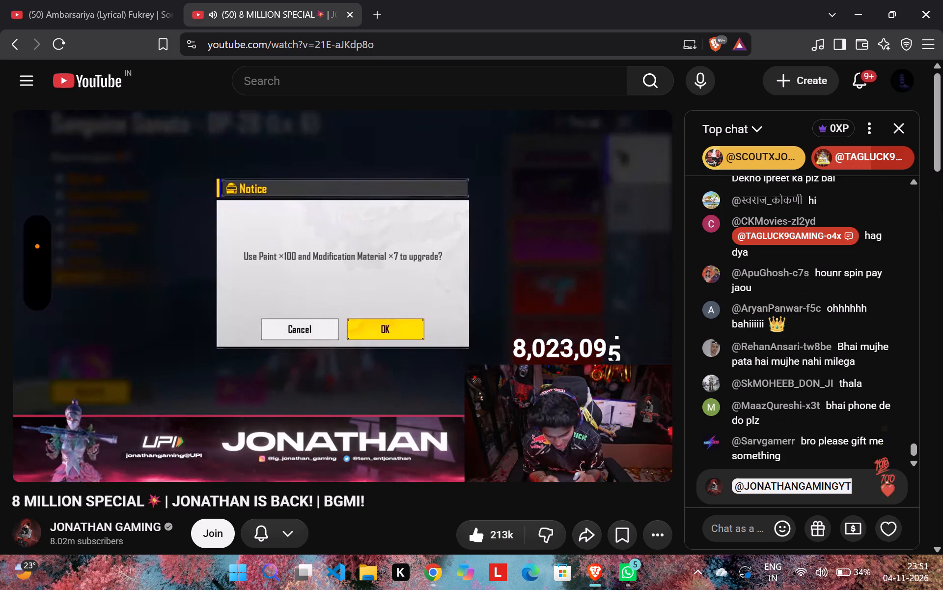
Close the Jonathan Gaming video along with its live chat and resume the Ambarsariya lyrical song.
{"action": "left_click", "coordinate": [900, 135]}
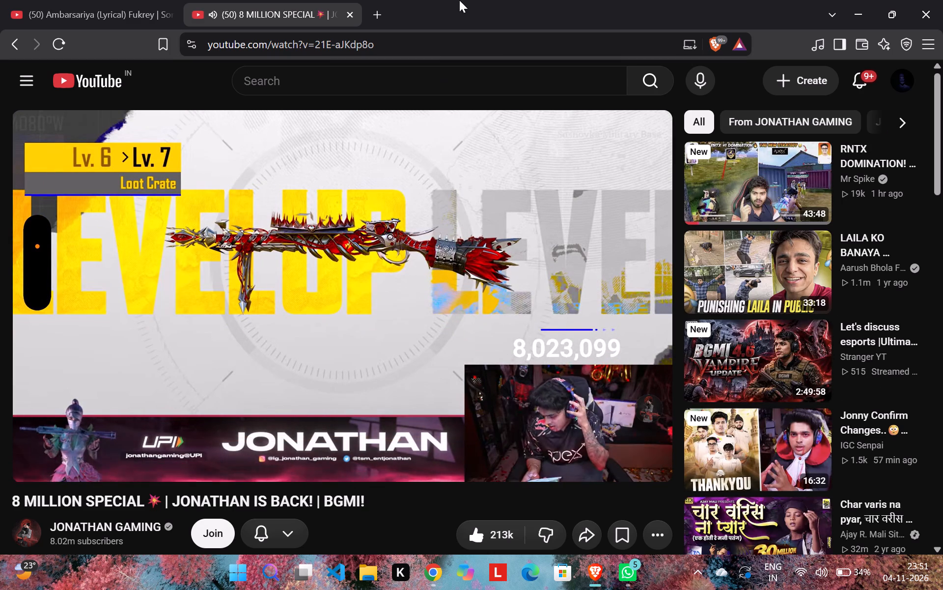
{"action": "left_click", "coordinate": [351, 9]}
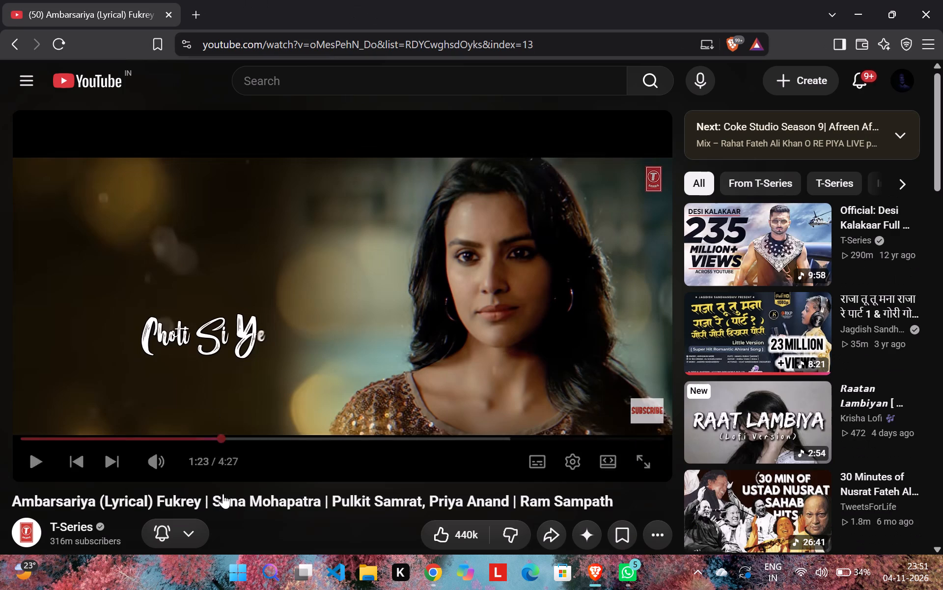
{"action": "left_click", "coordinate": [361, 336]}
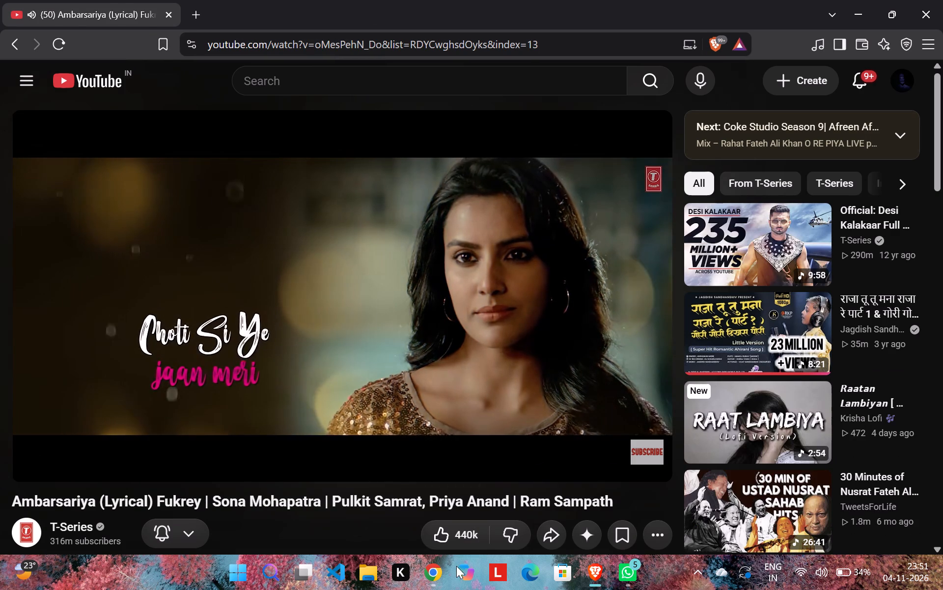
Switch to the DeldSim circuit in Chrome and take a full-screen screenshot of the wired board.
{"action": "left_click", "coordinate": [430, 575]}
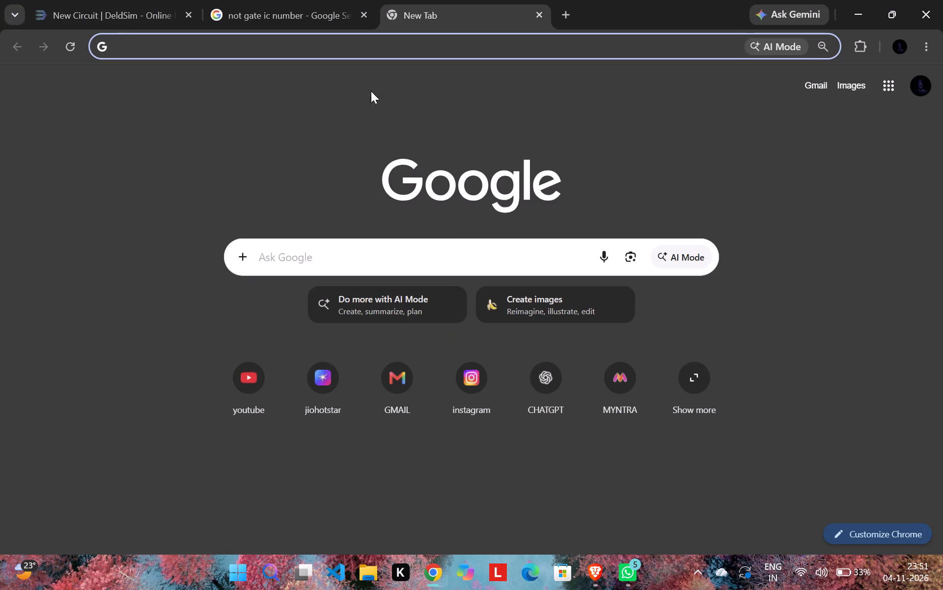
{"action": "left_click", "coordinate": [148, 0]}
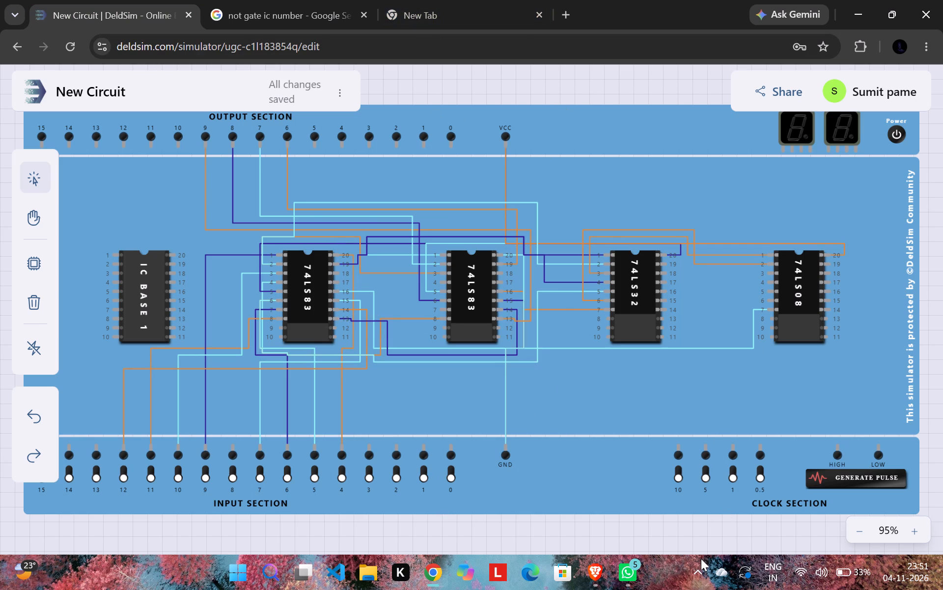
{"action": "key", "text": "shift+super+s"}
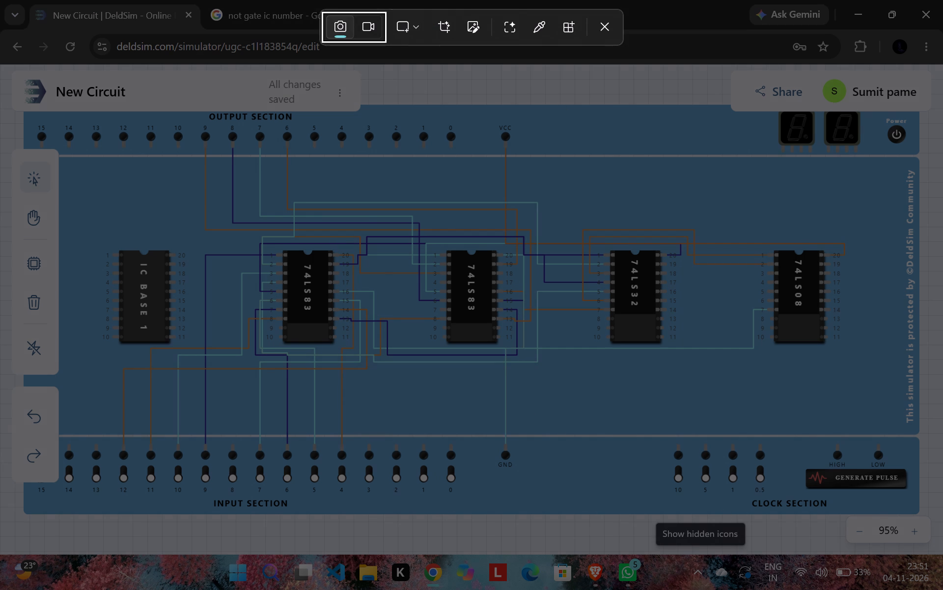
{"action": "left_click", "coordinate": [406, 26]}
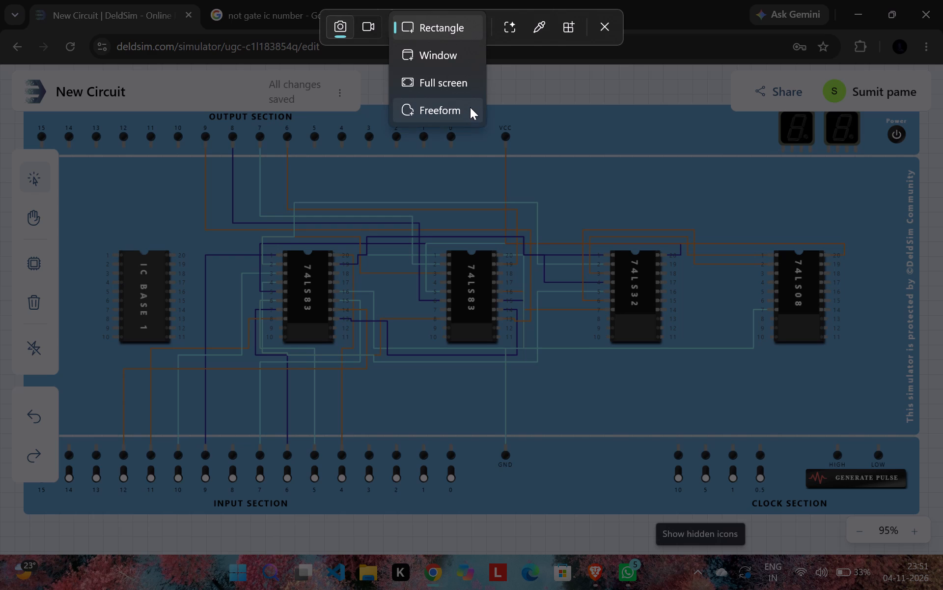
{"action": "left_click", "coordinate": [469, 92]}
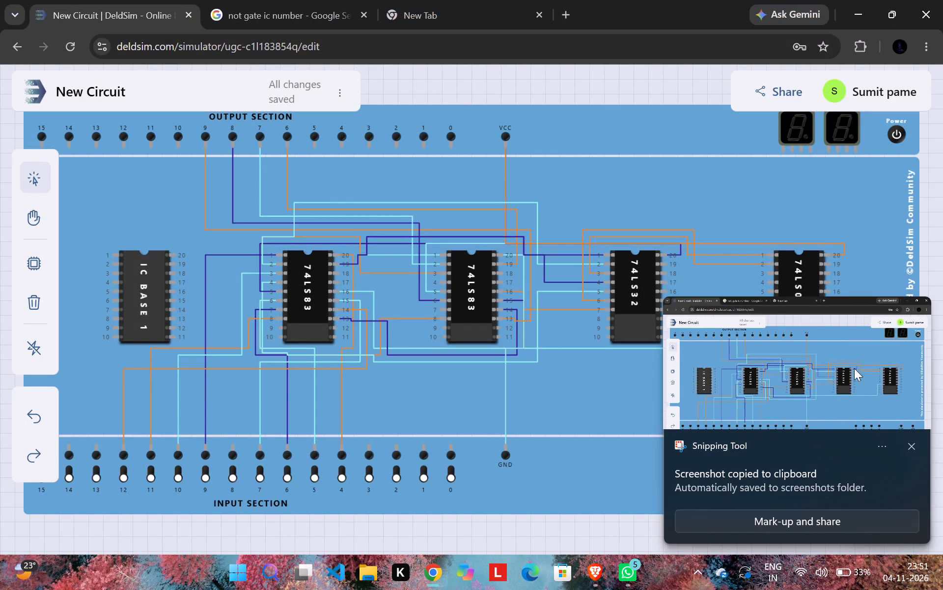
Reset the DeldSim circuit, clearing all ICs and wire connections from the board.
{"action": "left_click", "coordinate": [343, 87]}
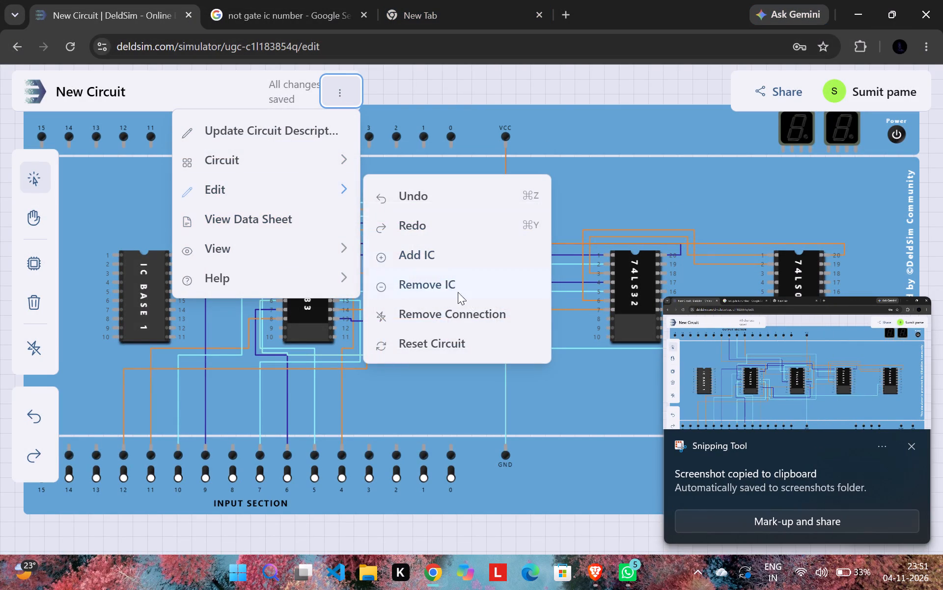
{"action": "left_click", "coordinate": [453, 338]}
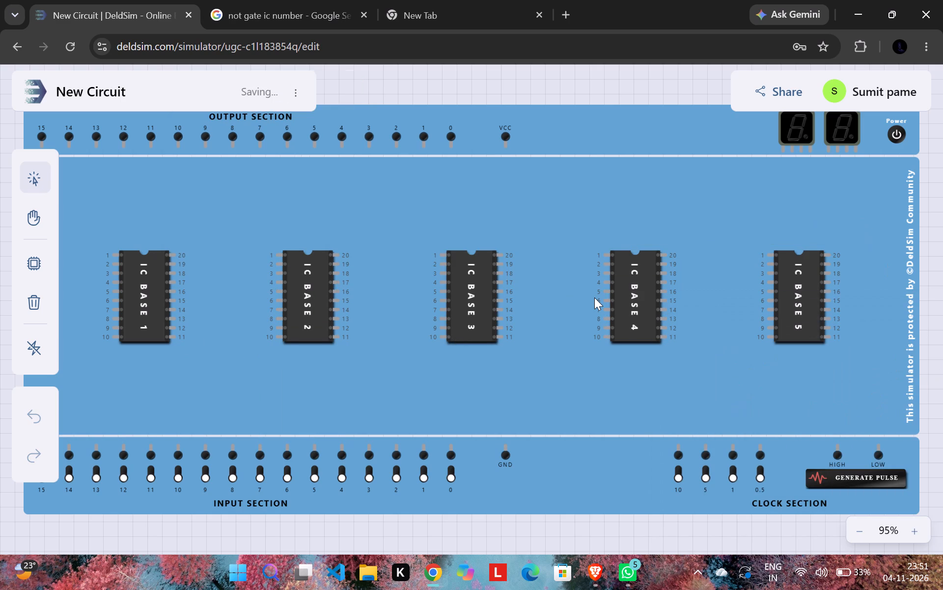
Add a 74LS76 dual master-slave J-K flip-flop IC to IC Base 2.
{"action": "scroll", "coordinate": [298, 80], "scroll_direction": "down", "scroll_amount": 1}
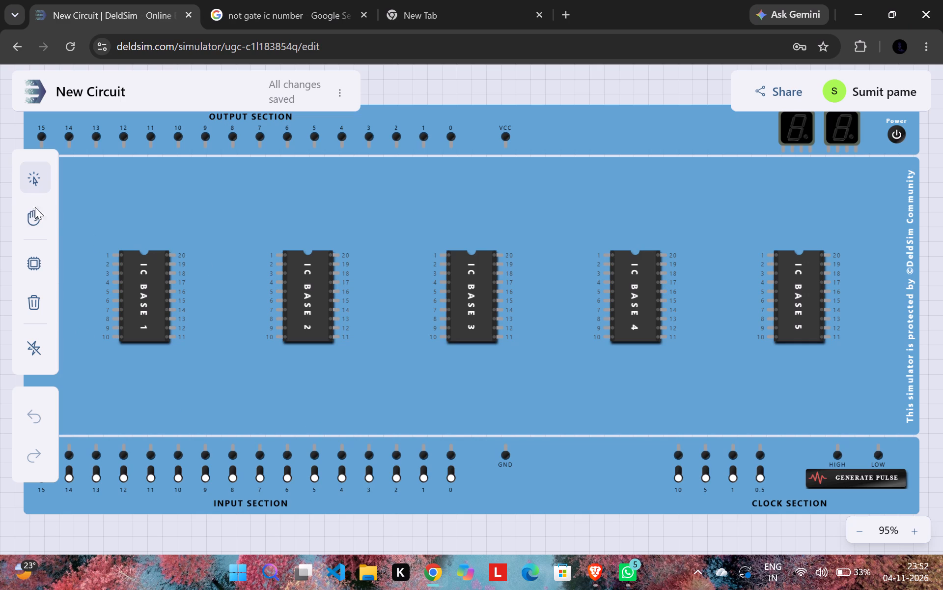
{"action": "left_click", "coordinate": [25, 252]}
{"action": "left_click", "coordinate": [325, 287]}
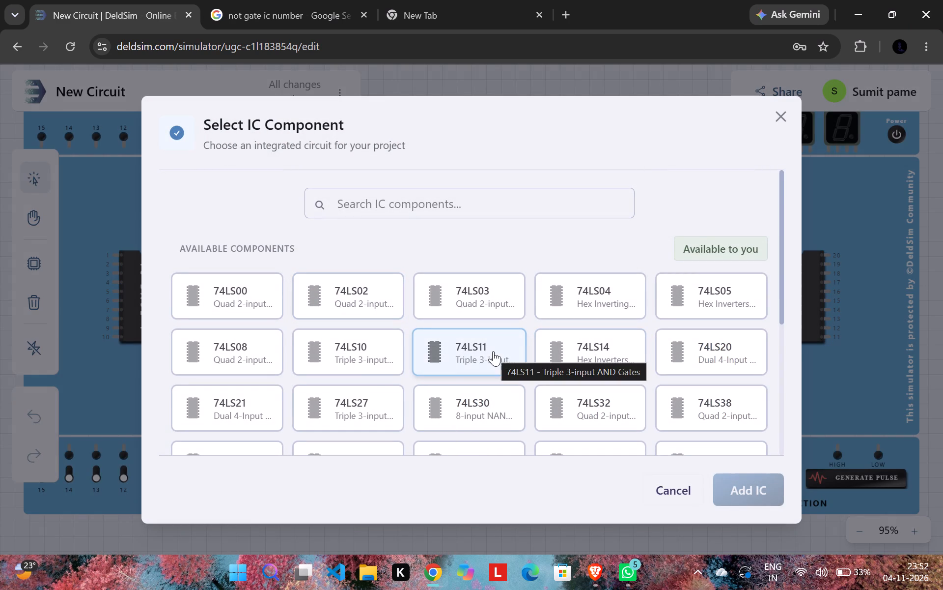
{"action": "scroll", "coordinate": [311, 387], "scroll_direction": "down", "scroll_amount": 1}
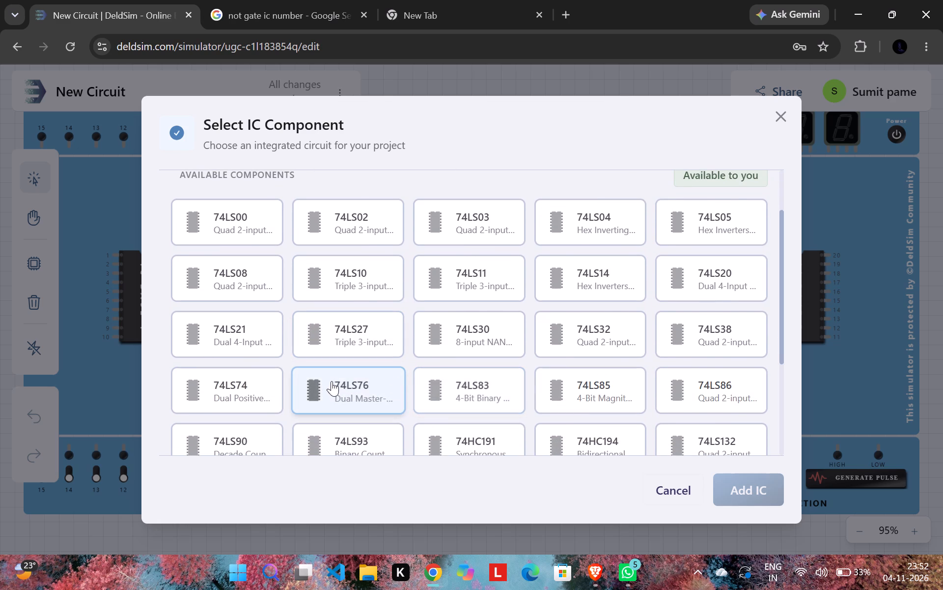
{"action": "left_click", "coordinate": [332, 383]}
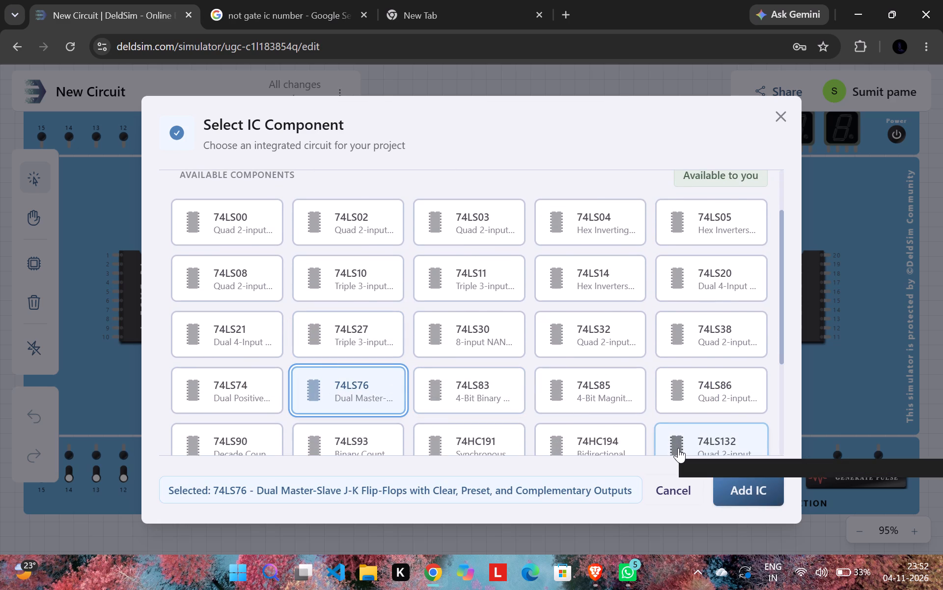
{"action": "left_click", "coordinate": [738, 489]}
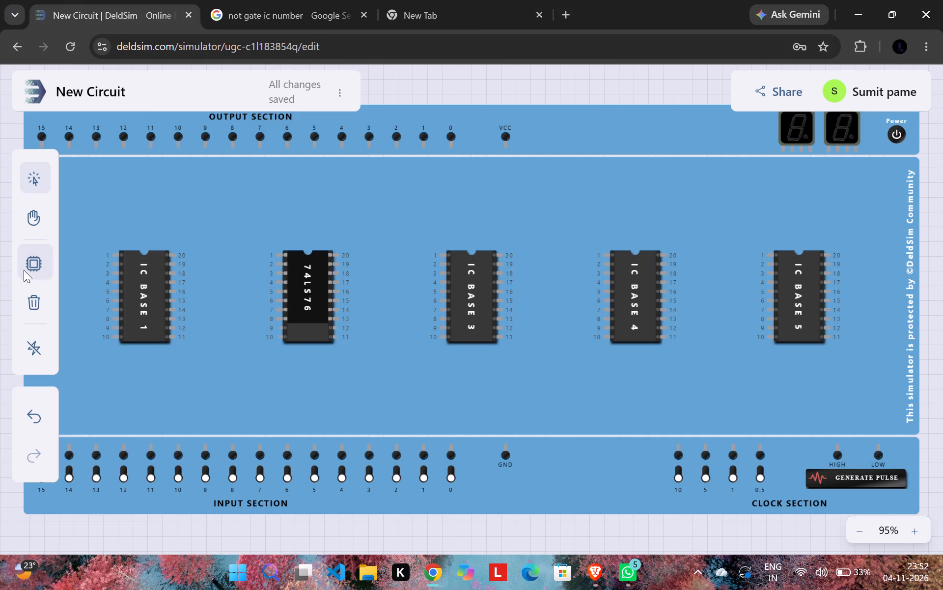
Add a second 74LS76 dual master-slave J-K flip-flop IC to IC Base 3.
{"action": "left_click", "coordinate": [24, 270]}
{"action": "left_click", "coordinate": [501, 304]}
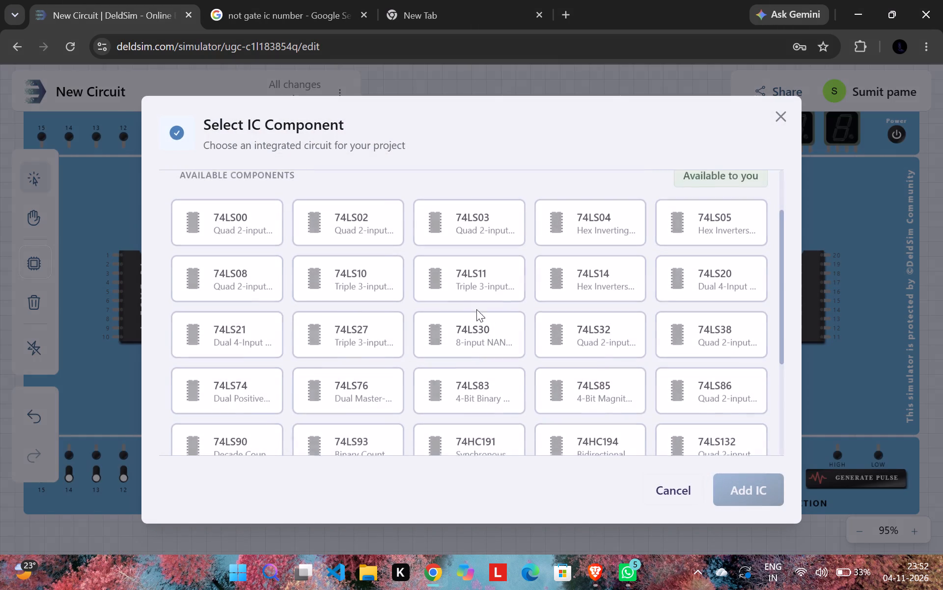
{"action": "left_click", "coordinate": [362, 409]}
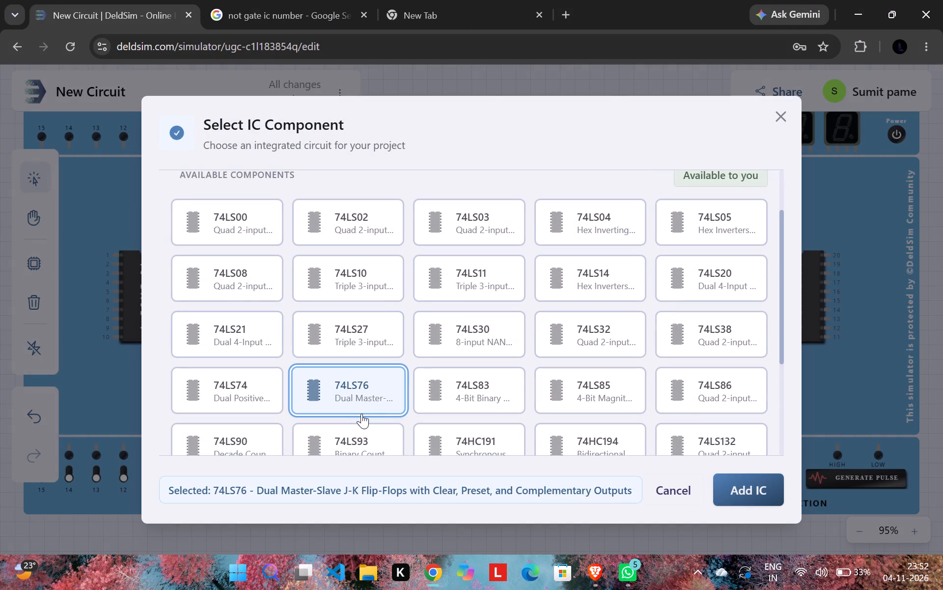
{"action": "left_click", "coordinate": [736, 489]}
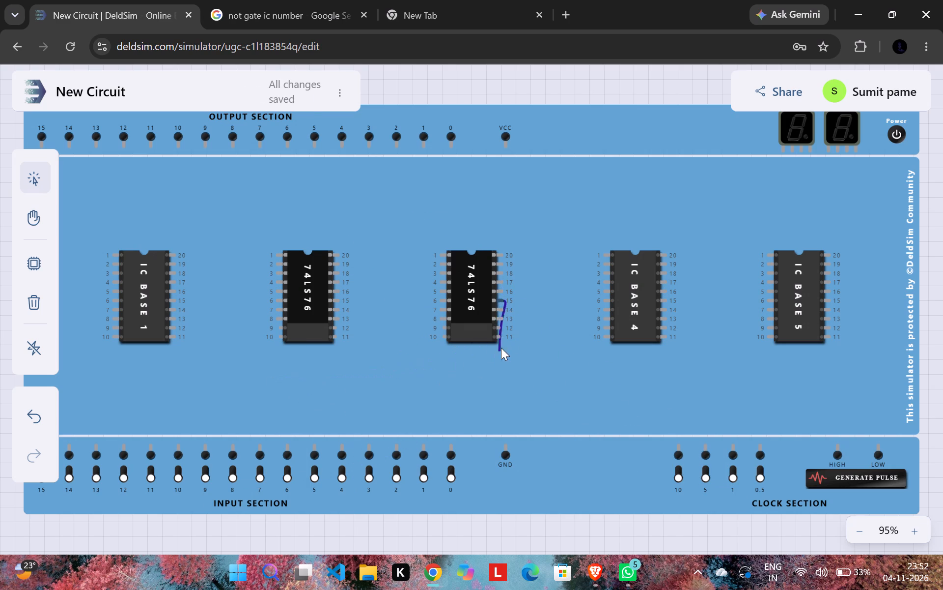
{"action": "left_click_drag", "start_coordinate": [499, 302], "coordinate": [494, 304]}
Search Google for "and gate" in the empty browser tab.
{"action": "left_click", "coordinate": [454, 0]}
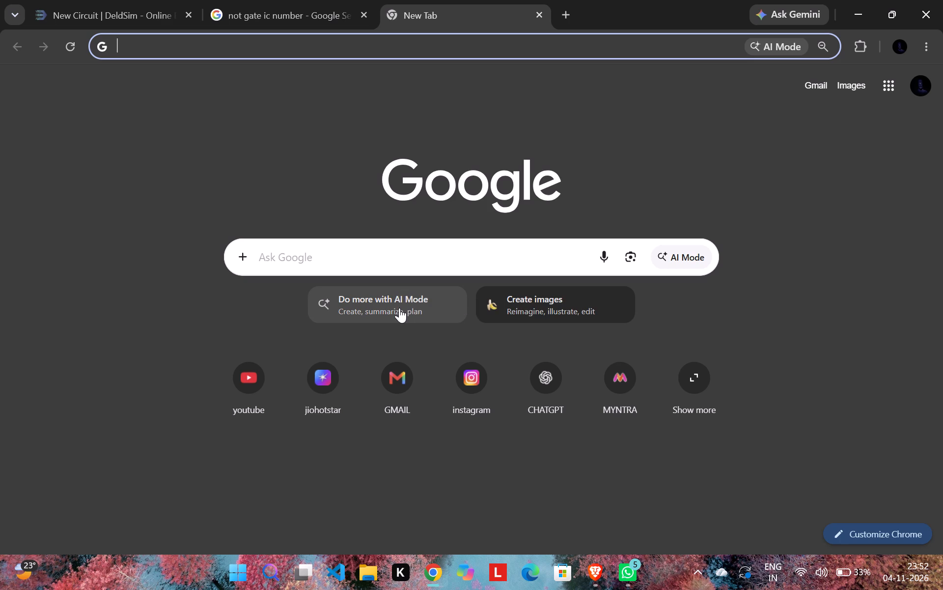
{"action": "key", "text": "a"}
{"action": "key", "text": "n"}
{"action": "key", "text": "d"}
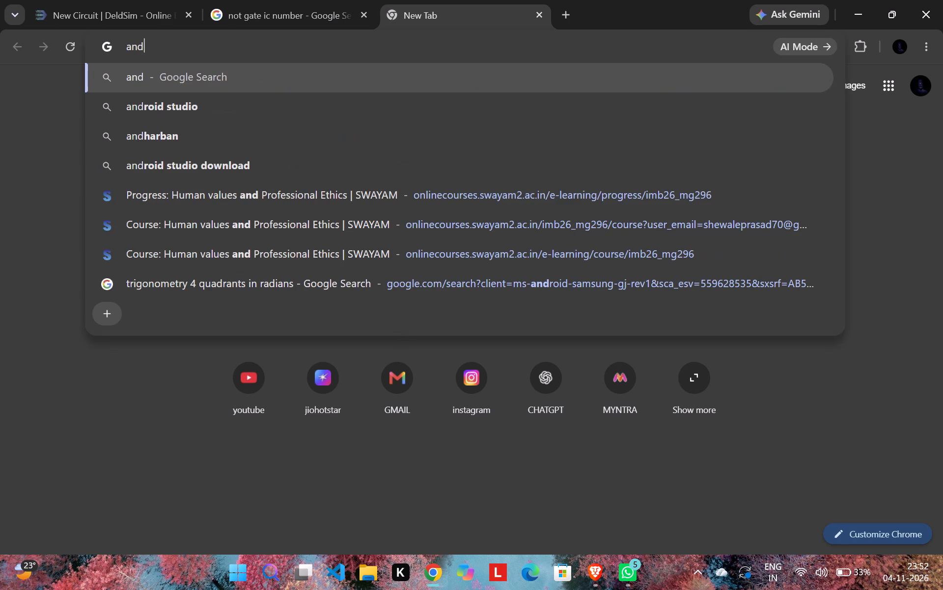
{"action": "key", "text": "space"}
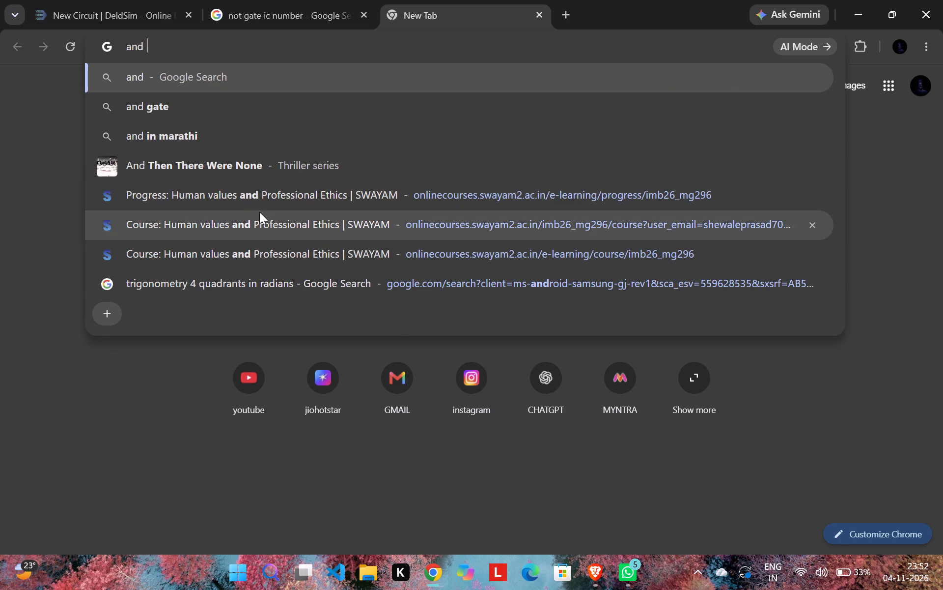
{"action": "left_click", "coordinate": [283, 114]}
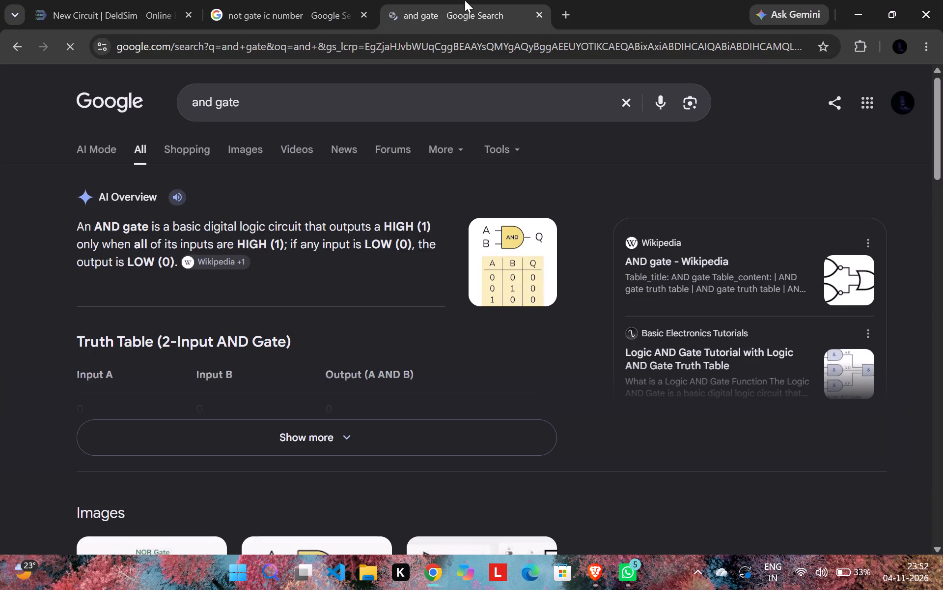
Switch to Brave and play the "Official: Desi Kalakaar Full VIDEO Song" from the suggested videos.
{"action": "left_click", "coordinate": [588, 568]}
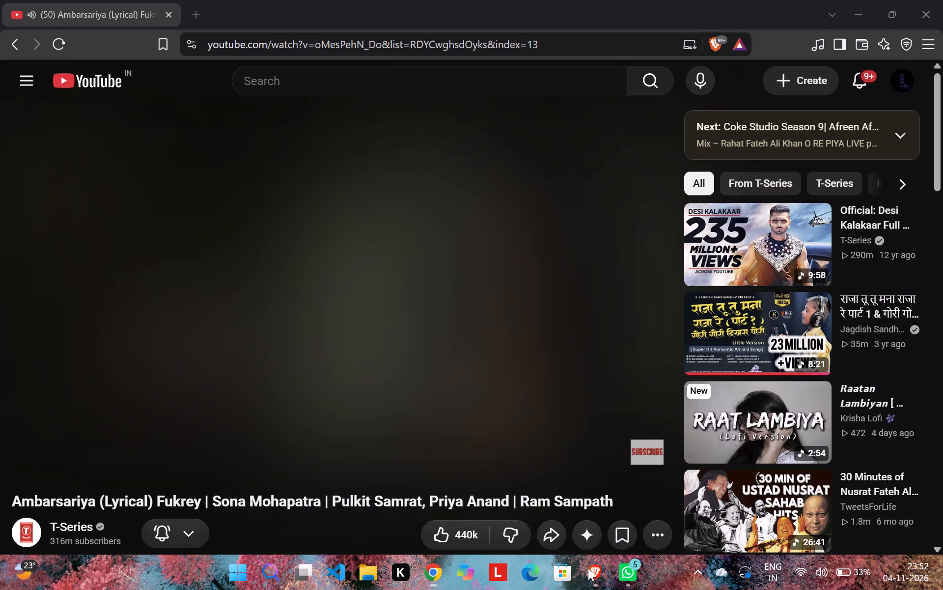
{"action": "left_click", "coordinate": [335, 372]}
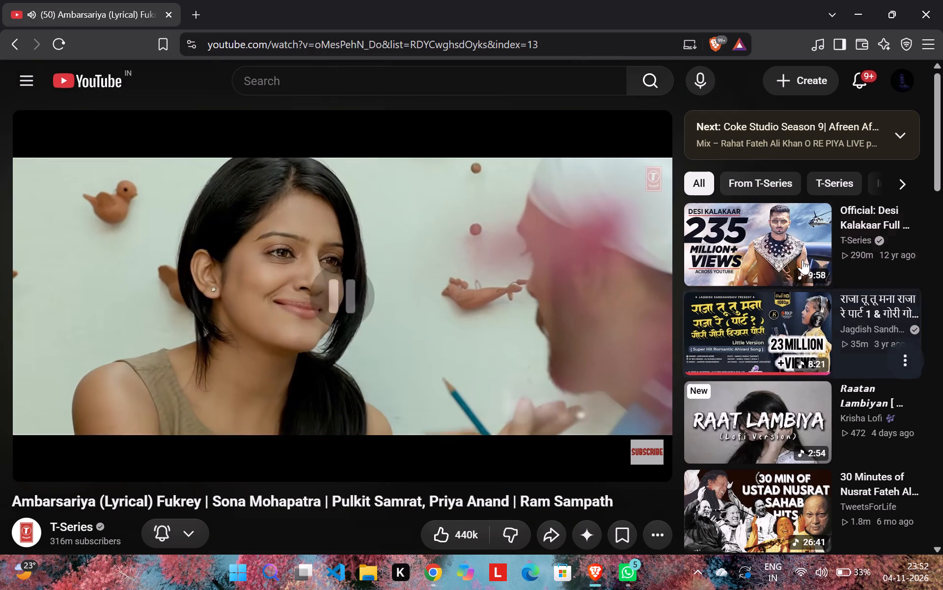
{"action": "left_click", "coordinate": [845, 226]}
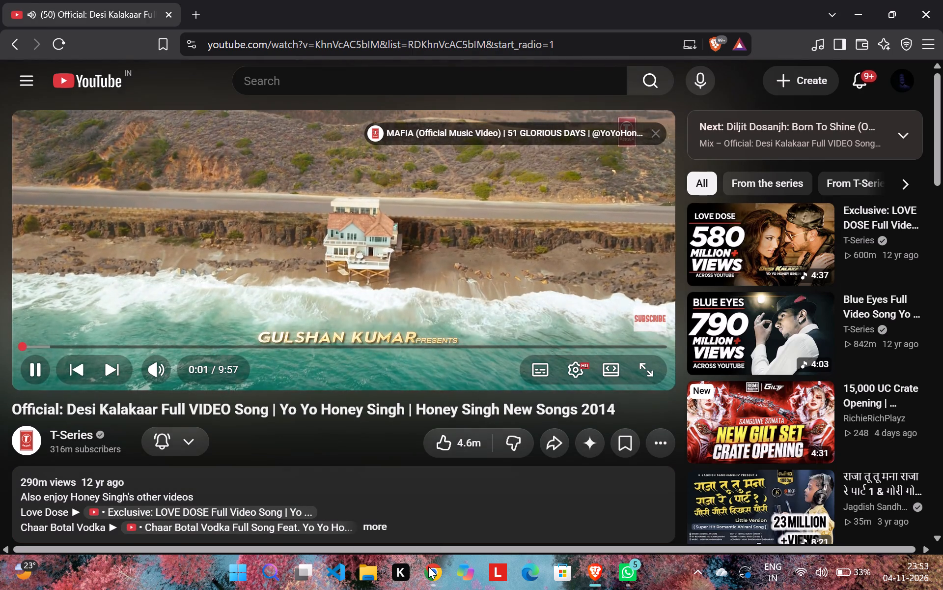
Return to Chrome and read the expanded AND gate overview for its common ICs, also checking the NOT gate IC number results.
{"action": "left_click", "coordinate": [428, 566]}
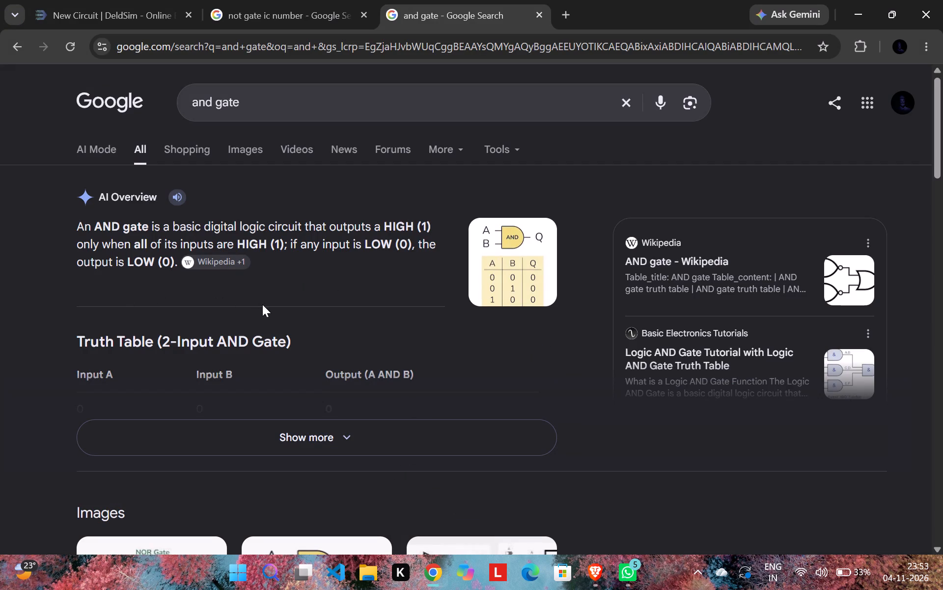
{"action": "left_click", "coordinate": [317, 436]}
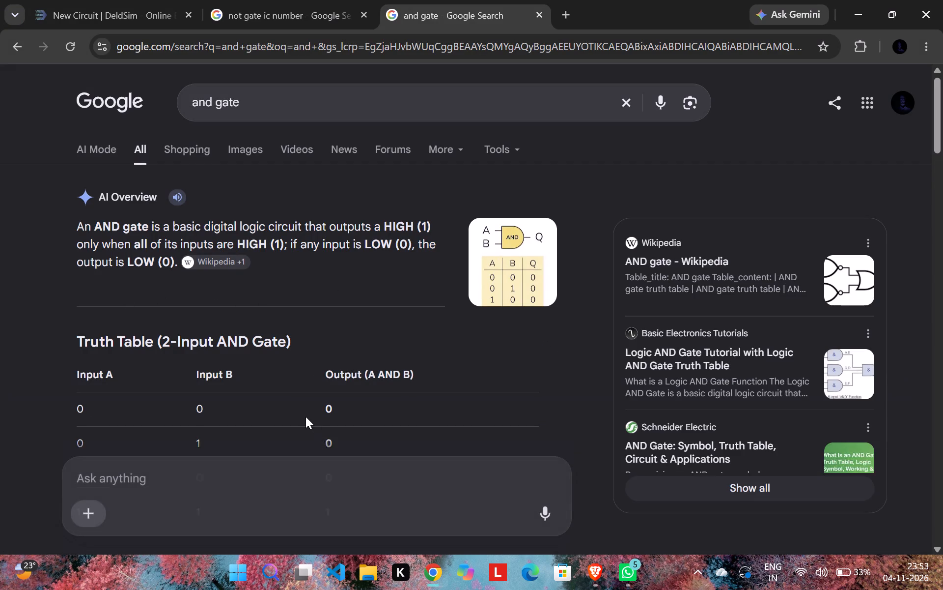
{"action": "scroll", "coordinate": [305, 416], "scroll_direction": "down", "scroll_amount": 4}
{"action": "scroll", "coordinate": [303, 417], "scroll_direction": "up", "scroll_amount": 2}
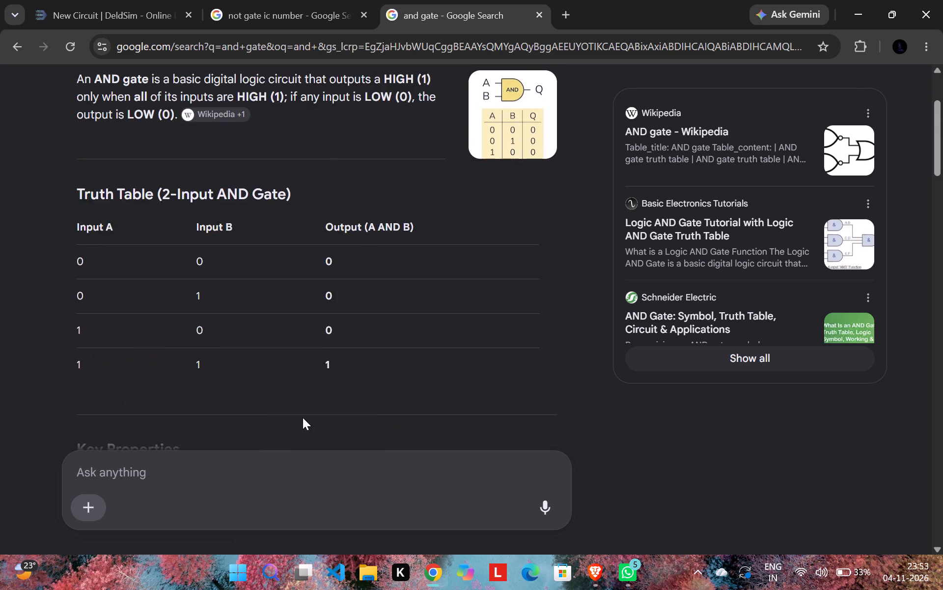
{"action": "scroll", "coordinate": [303, 417], "scroll_direction": "down", "scroll_amount": 3}
{"action": "scroll", "coordinate": [324, 435], "scroll_direction": "up", "scroll_amount": 4}
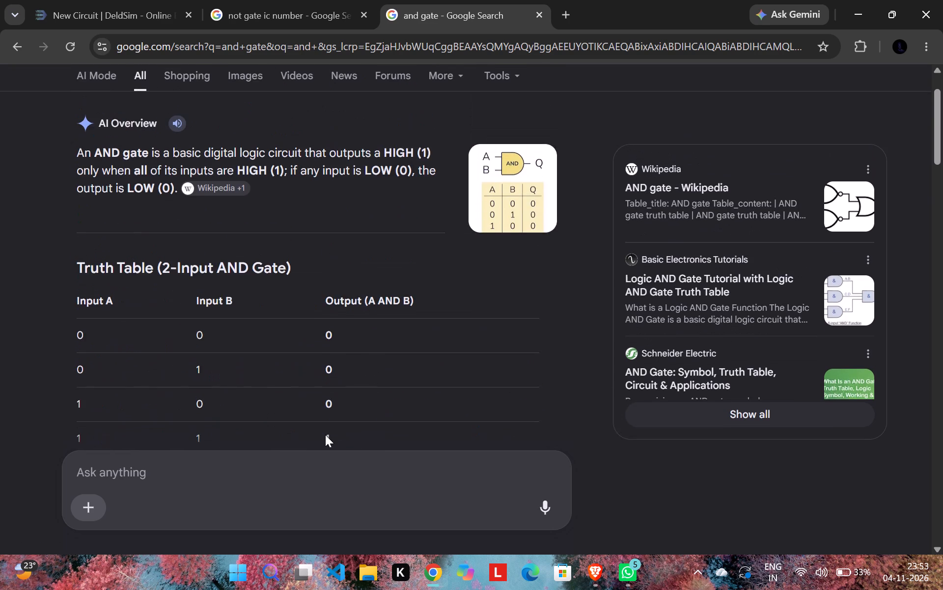
{"action": "scroll", "coordinate": [326, 434], "scroll_direction": "down", "scroll_amount": 5}
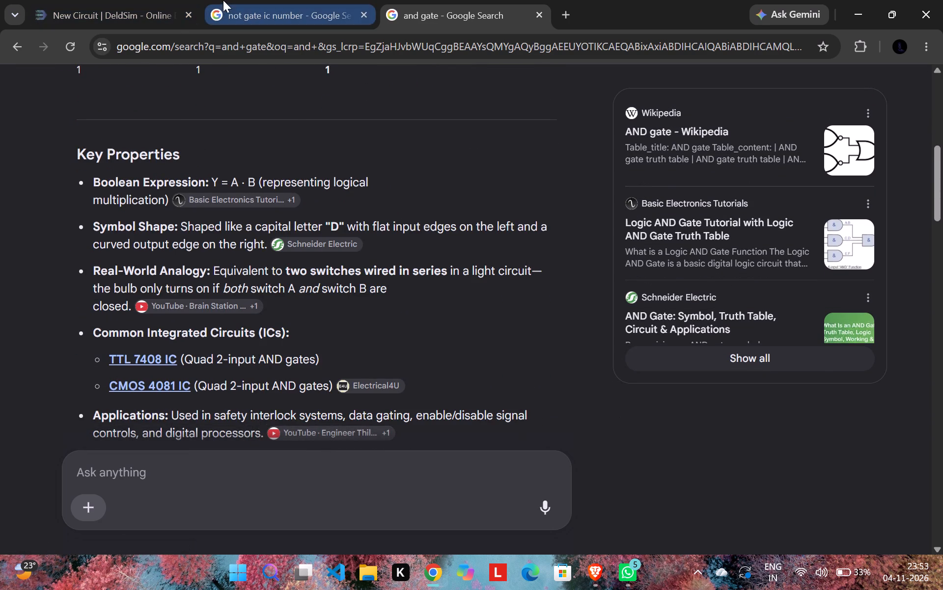
{"action": "left_click", "coordinate": [223, 0]}
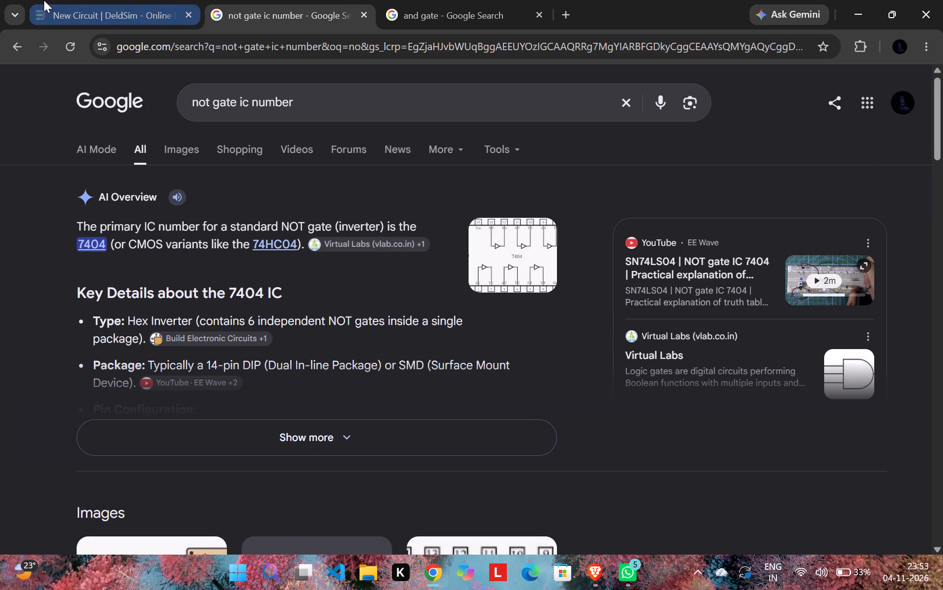
Return to the DeldSim circuit and look over the board's installed ICs and empty IC bases.
{"action": "left_click", "coordinate": [63, 0]}
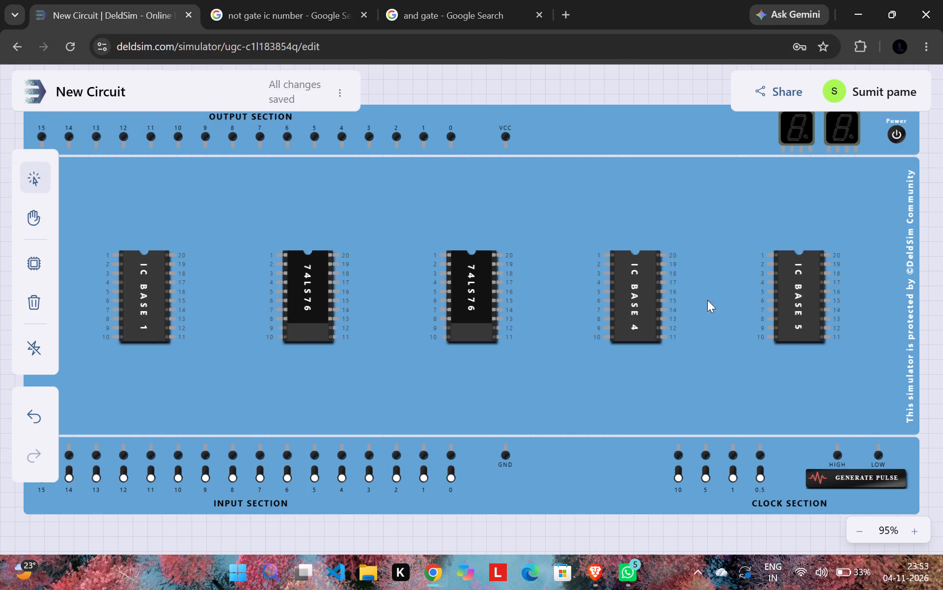
{"action": "left_click", "coordinate": [650, 291]}
{"action": "scroll", "coordinate": [516, 280], "scroll_direction": "up", "scroll_amount": 1}
{"action": "scroll", "coordinate": [398, 340], "scroll_direction": "up", "scroll_amount": 1}
{"action": "scroll", "coordinate": [398, 340], "scroll_direction": "down", "scroll_amount": 1}
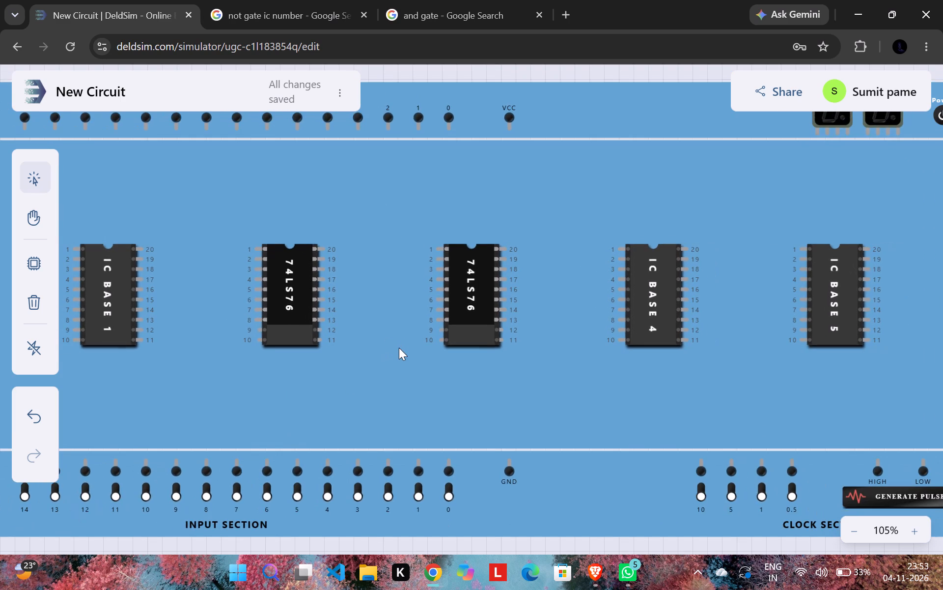
{"action": "scroll", "coordinate": [399, 348], "scroll_direction": "down", "scroll_amount": 4}
{"action": "scroll", "coordinate": [407, 362], "scroll_direction": "up", "scroll_amount": 1}
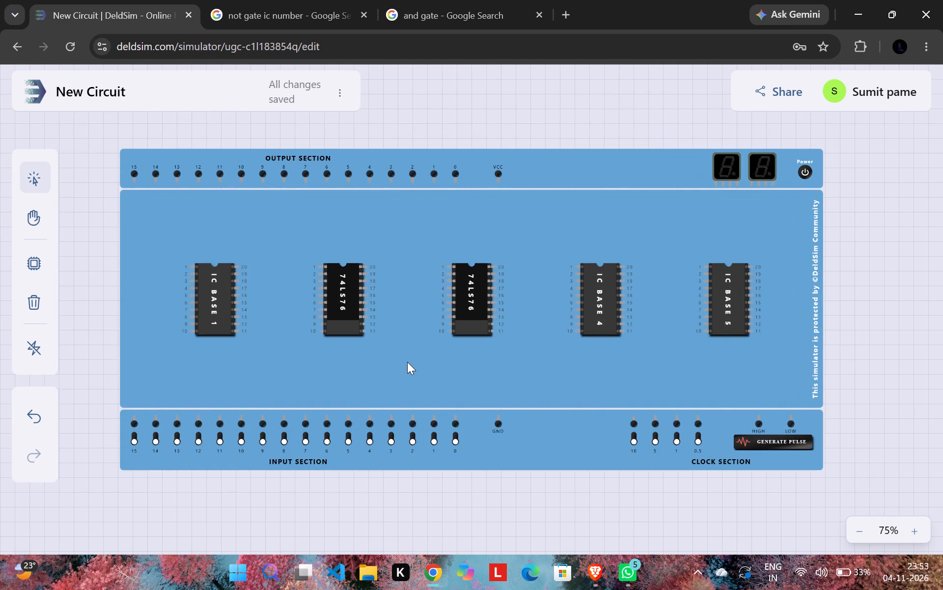
{"action": "scroll", "coordinate": [407, 362], "scroll_direction": "up", "scroll_amount": 1}
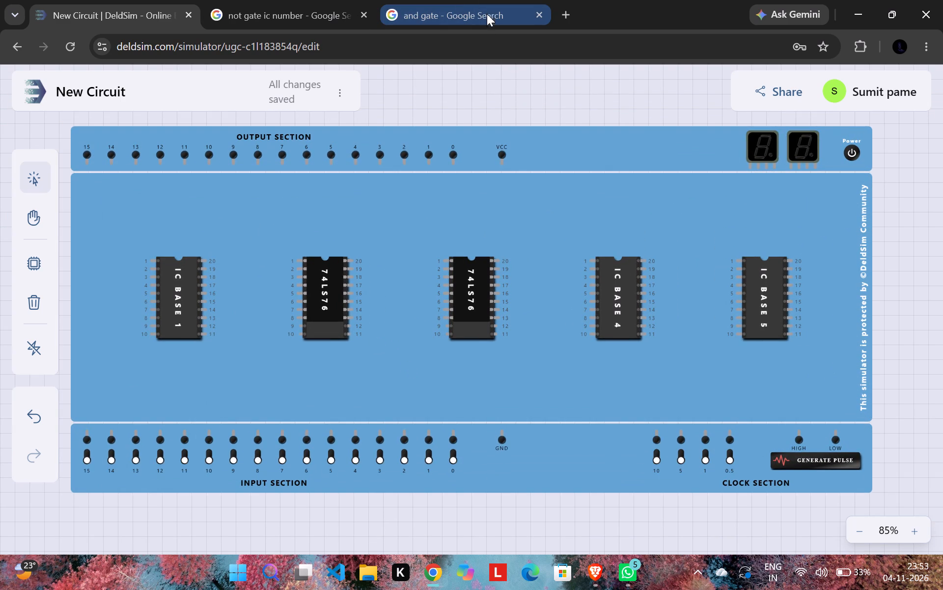
Search Google for "not gate ic number" in a new tab.
{"action": "left_click", "coordinate": [574, 4]}
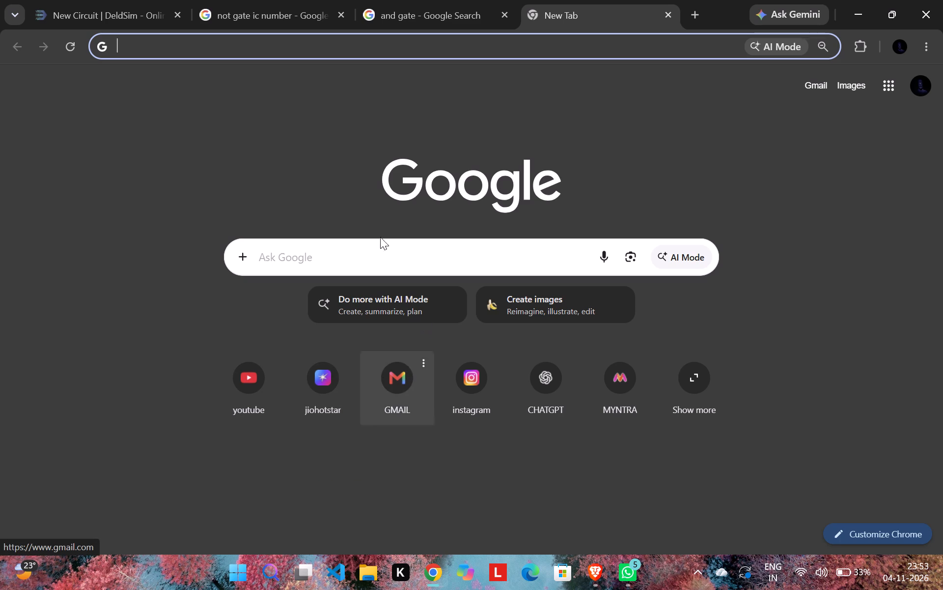
{"action": "left_click", "coordinate": [586, 564]}
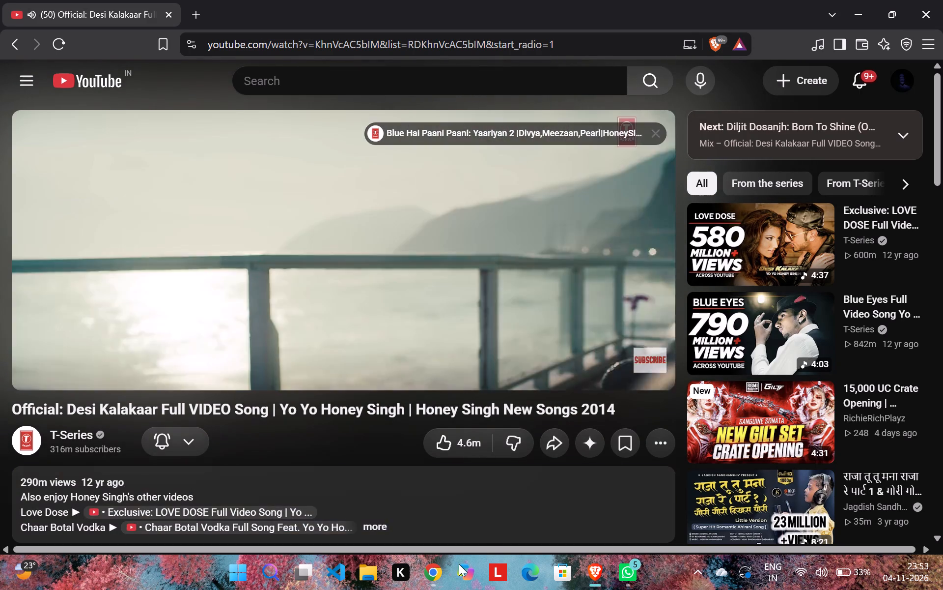
{"action": "left_click", "coordinate": [433, 575]}
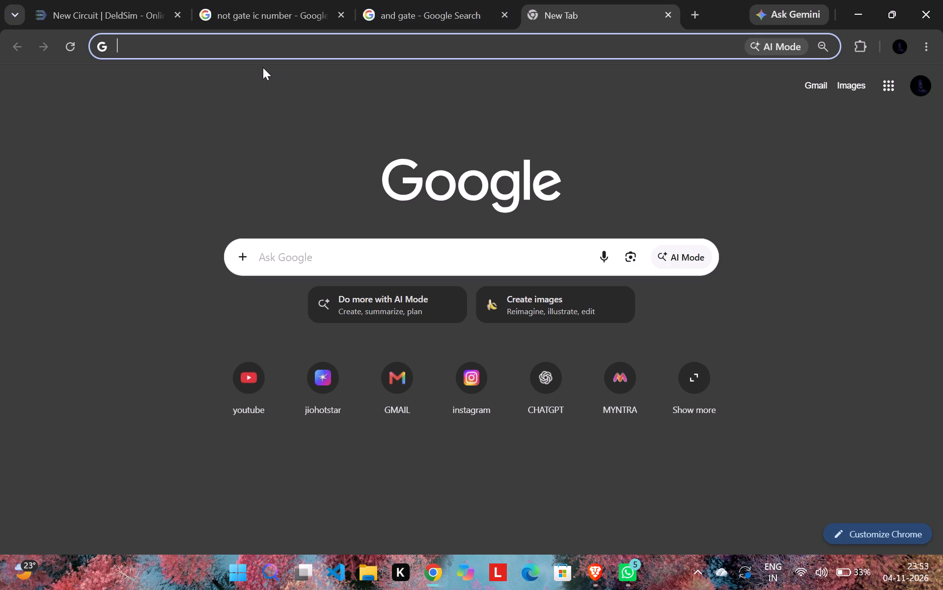
{"action": "type", "text": "not"}
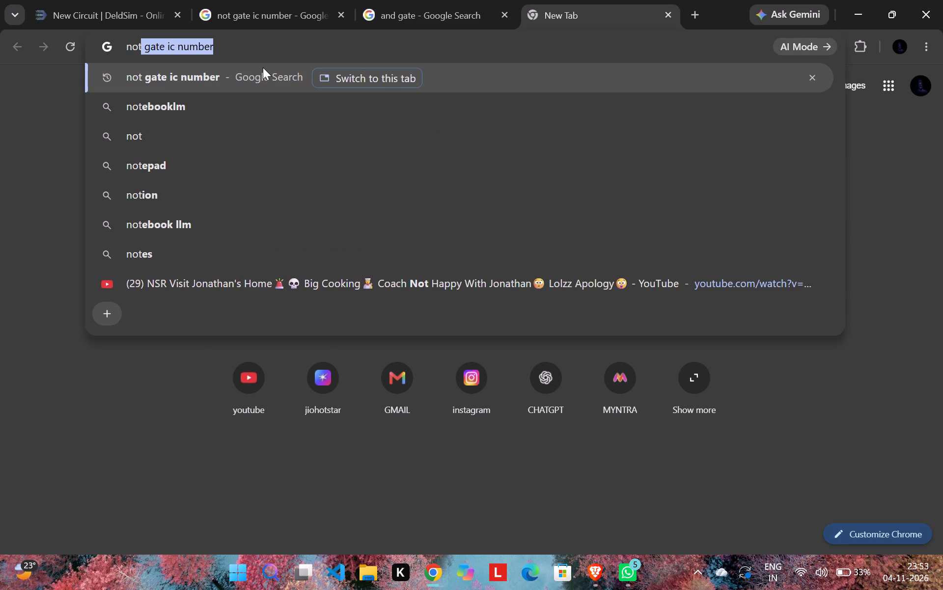
{"action": "key", "text": "Return"}
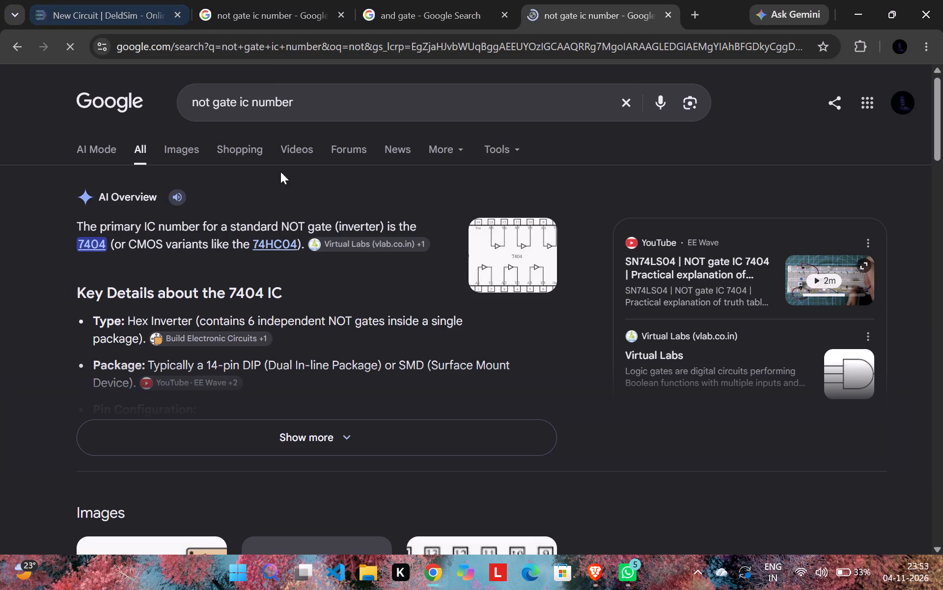
Read the full AI overview of the NOT gate IC and examine the image results for IC numbers and pinouts.
{"action": "left_click", "coordinate": [396, 436]}
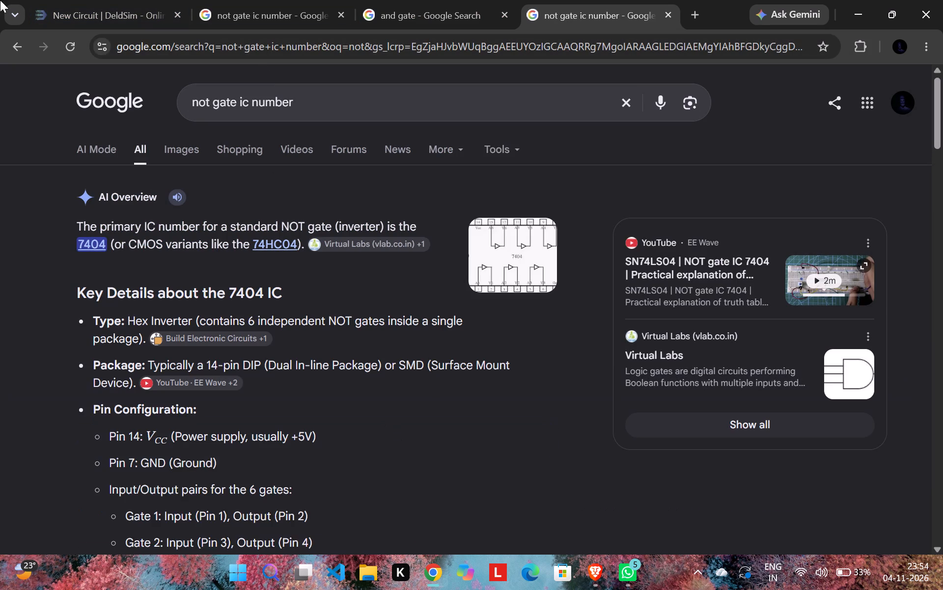
{"action": "scroll", "coordinate": [276, 298], "scroll_direction": "down", "scroll_amount": 1}
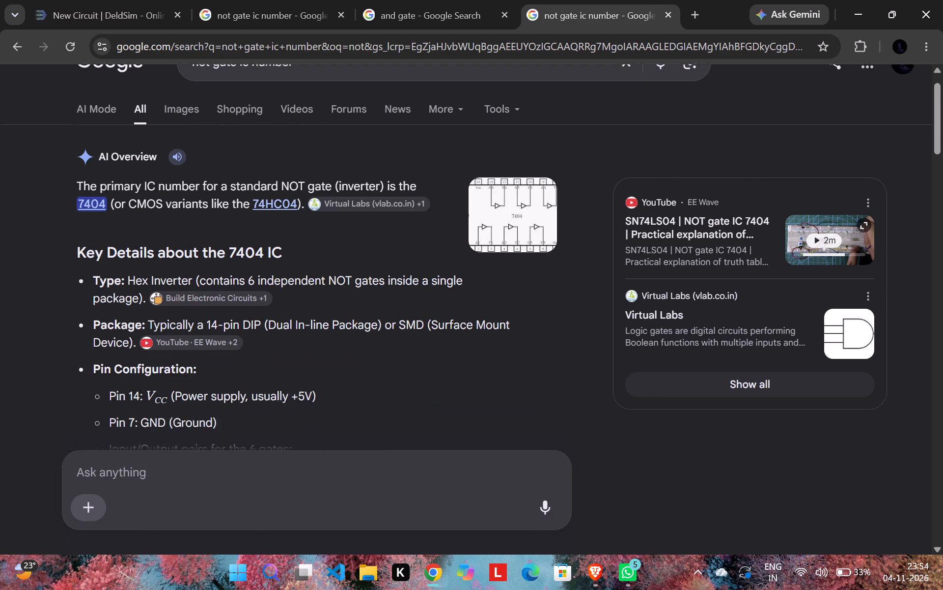
{"action": "scroll", "coordinate": [276, 298], "scroll_direction": "down", "scroll_amount": 7}
{"action": "scroll", "coordinate": [276, 298], "scroll_direction": "up", "scroll_amount": 1}
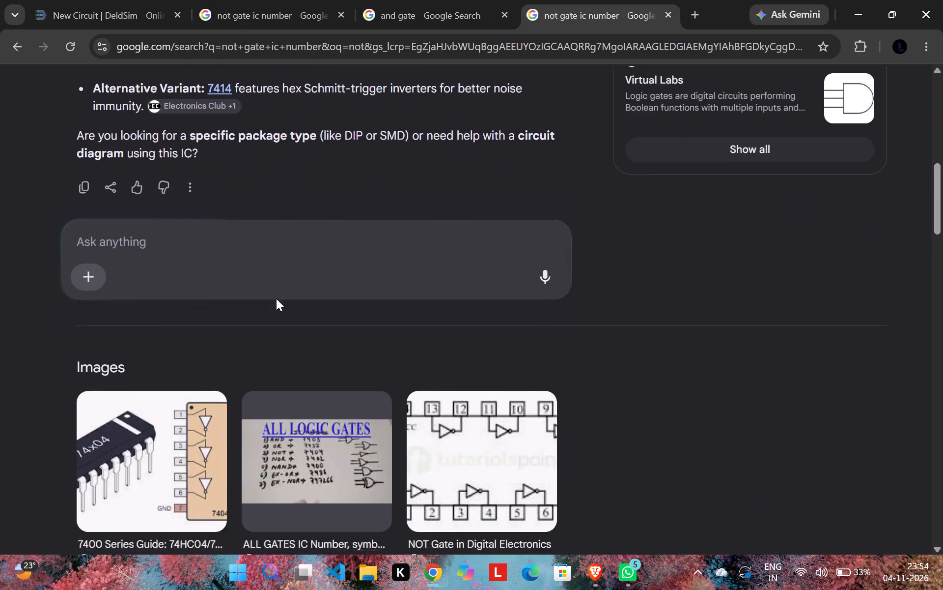
{"action": "scroll", "coordinate": [276, 298], "scroll_direction": "up", "scroll_amount": 7}
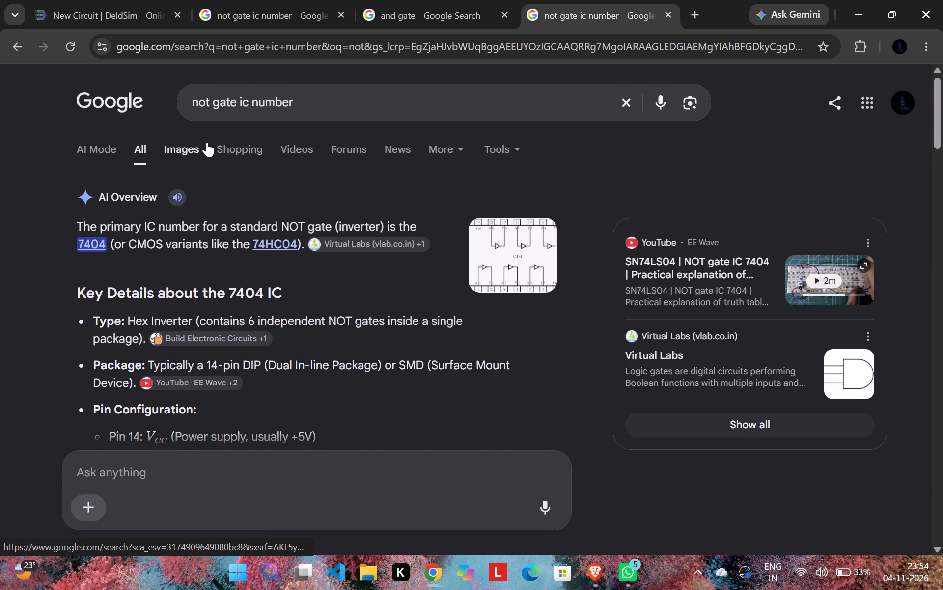
{"action": "left_click", "coordinate": [206, 142]}
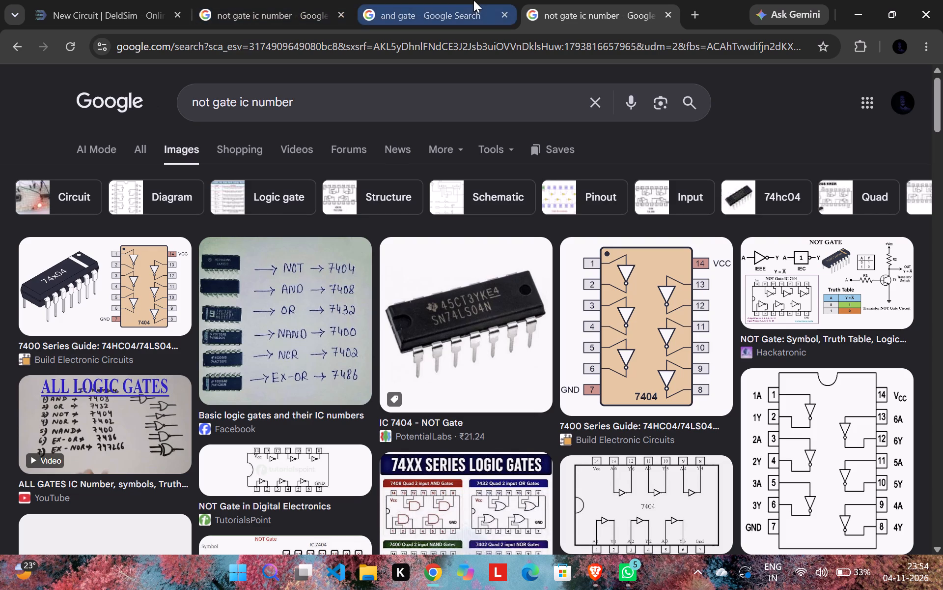
Return to the DeldSim circuit and add a 74LS04 hex inverting gate IC to IC Base 4.
{"action": "left_click", "coordinate": [72, 3]}
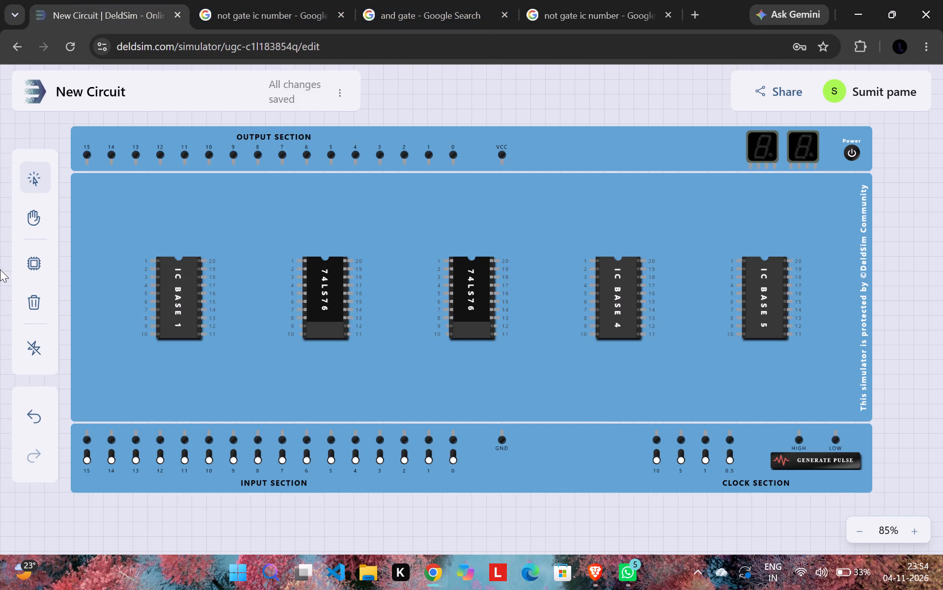
{"action": "left_click", "coordinate": [28, 264]}
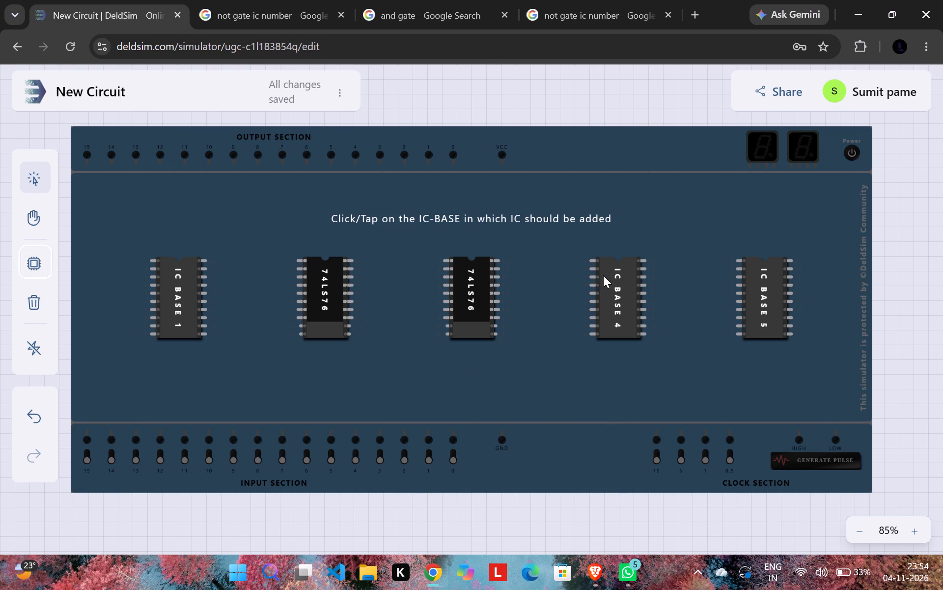
{"action": "left_click", "coordinate": [614, 280]}
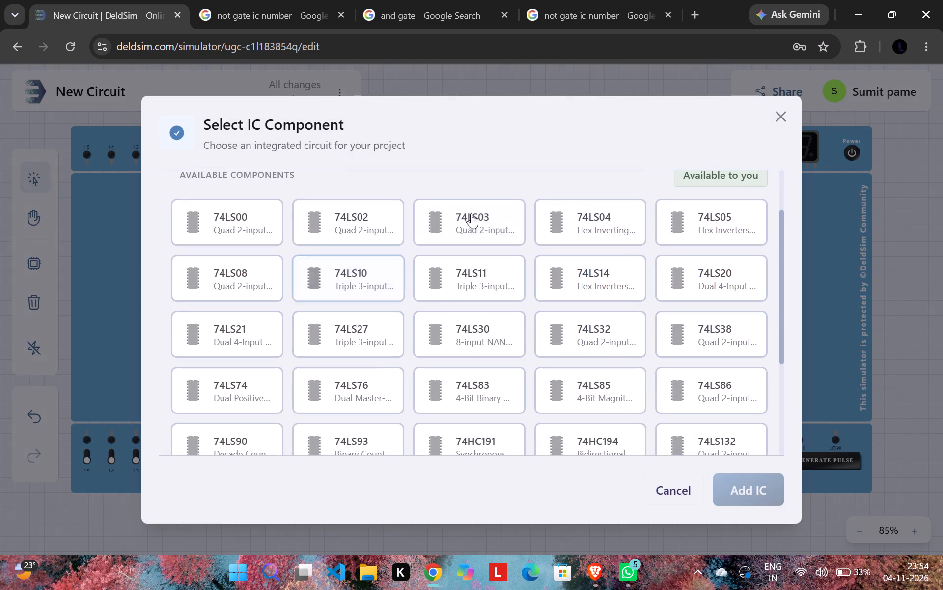
{"action": "left_click", "coordinate": [599, 224]}
{"action": "left_click", "coordinate": [765, 486]}
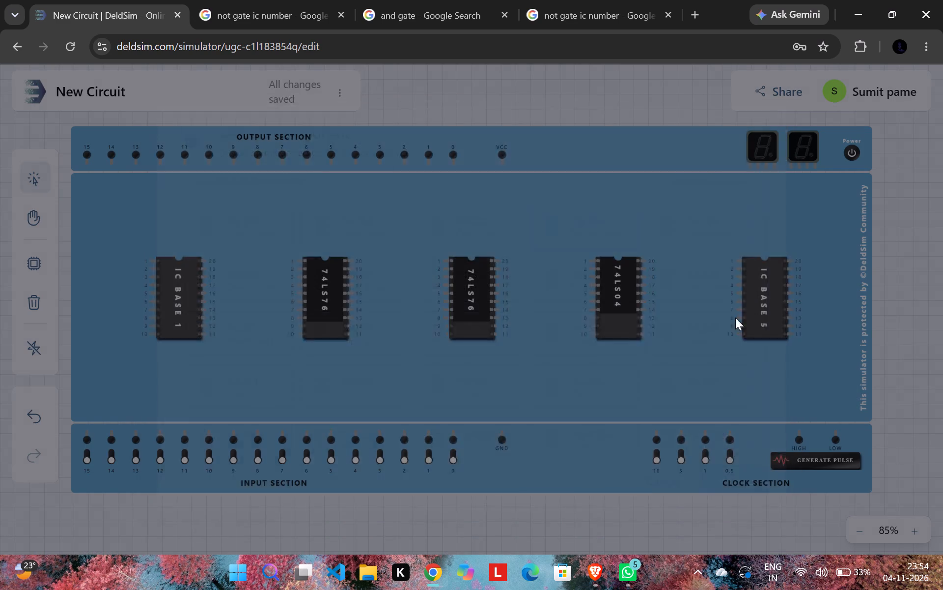
Add a 74LS08 quad 2-input AND gate IC to IC Base 5, leaving no stray wire on its pins.
{"action": "left_click", "coordinate": [31, 274]}
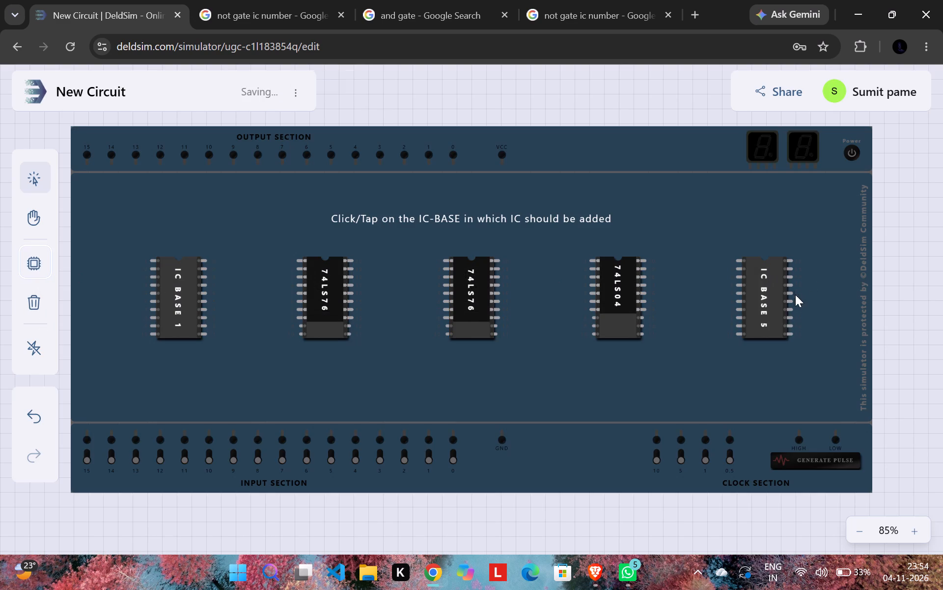
{"action": "left_click", "coordinate": [788, 299]}
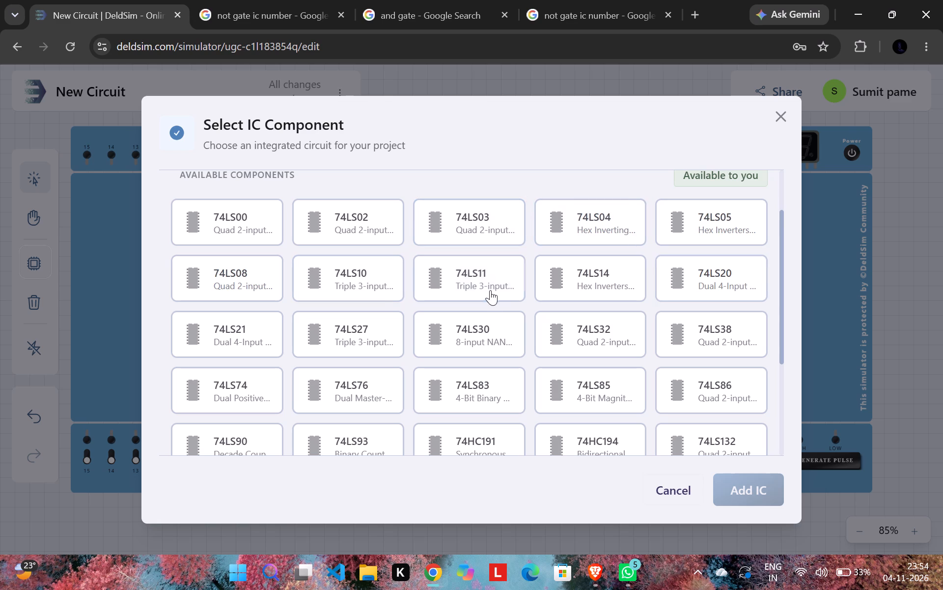
{"action": "left_click", "coordinate": [227, 292]}
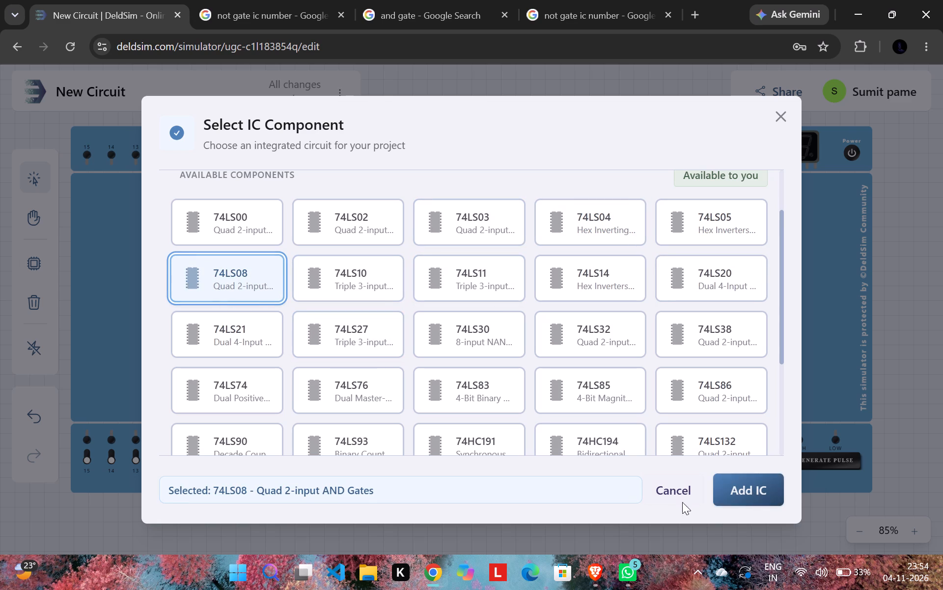
{"action": "left_click", "coordinate": [746, 479]}
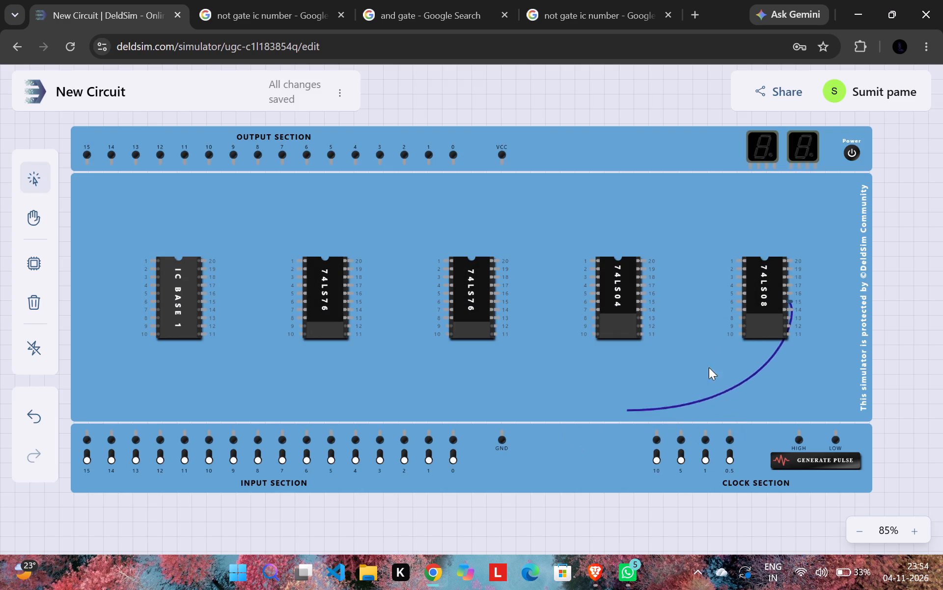
{"action": "left_click", "coordinate": [790, 301]}
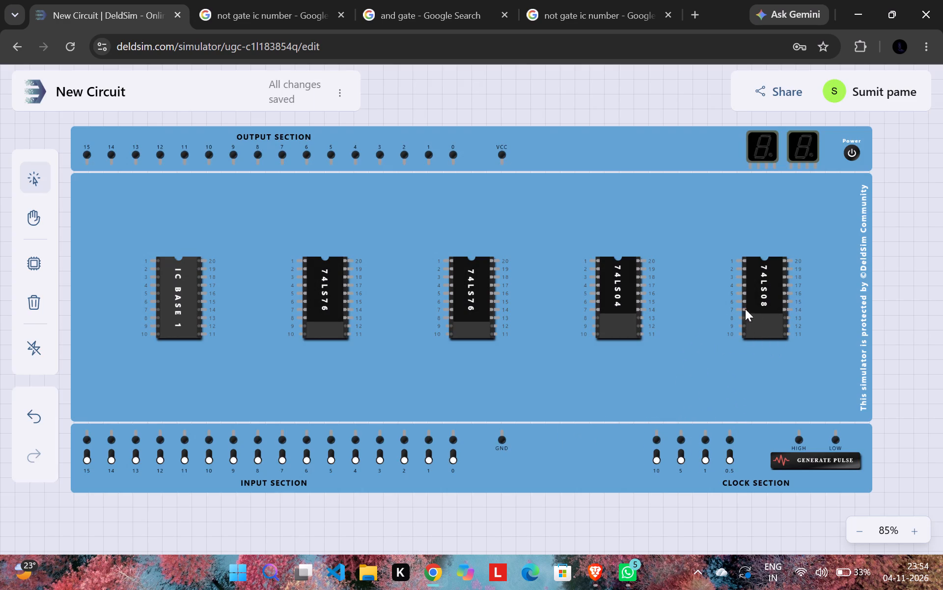
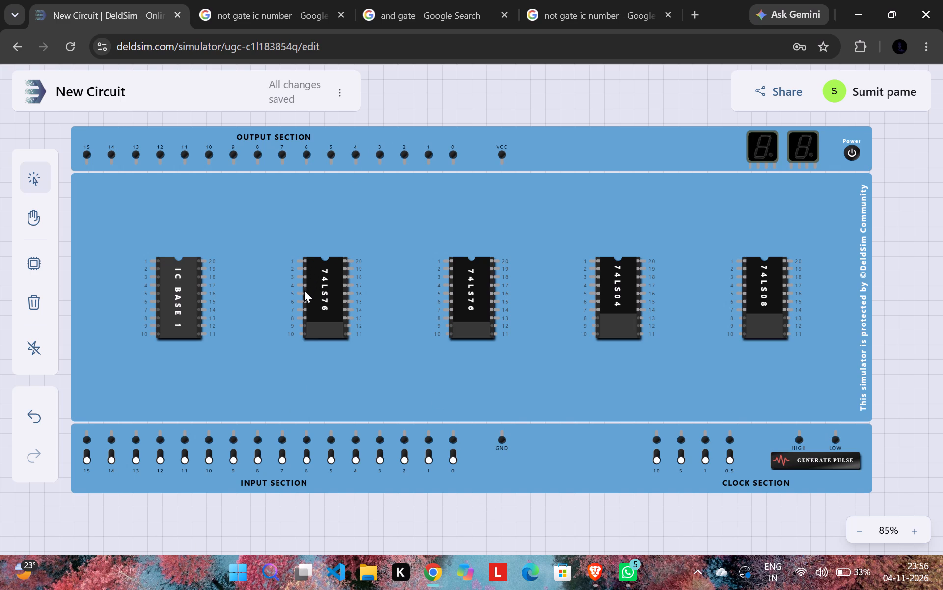
Power the 74LS76 in IC Base 2 by wiring its pin 5 to VCC and its base pin 17 to GND.
{"action": "left_click_drag", "start_coordinate": [301, 291], "coordinate": [461, 178]}
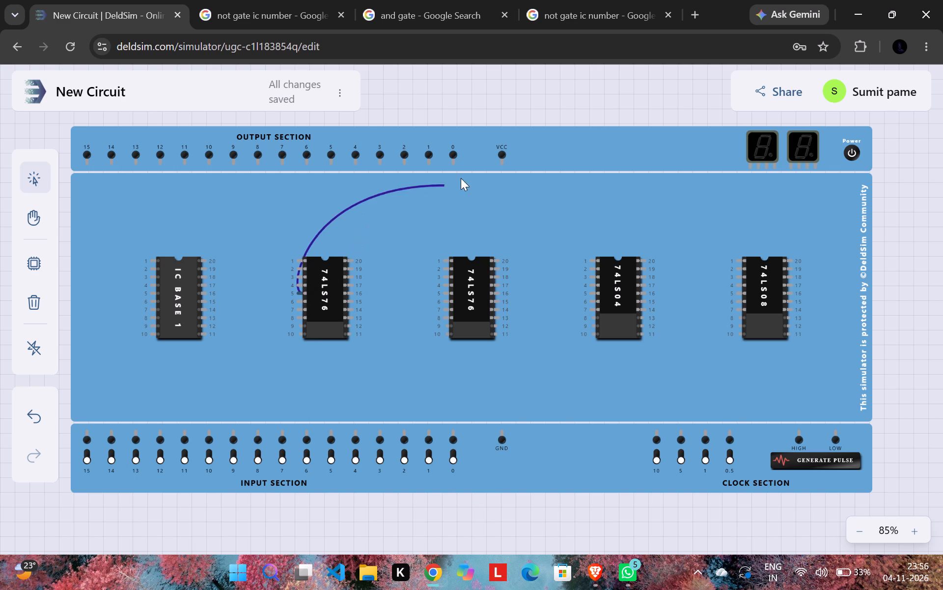
{"action": "left_click_drag", "start_coordinate": [461, 178], "coordinate": [503, 162]}
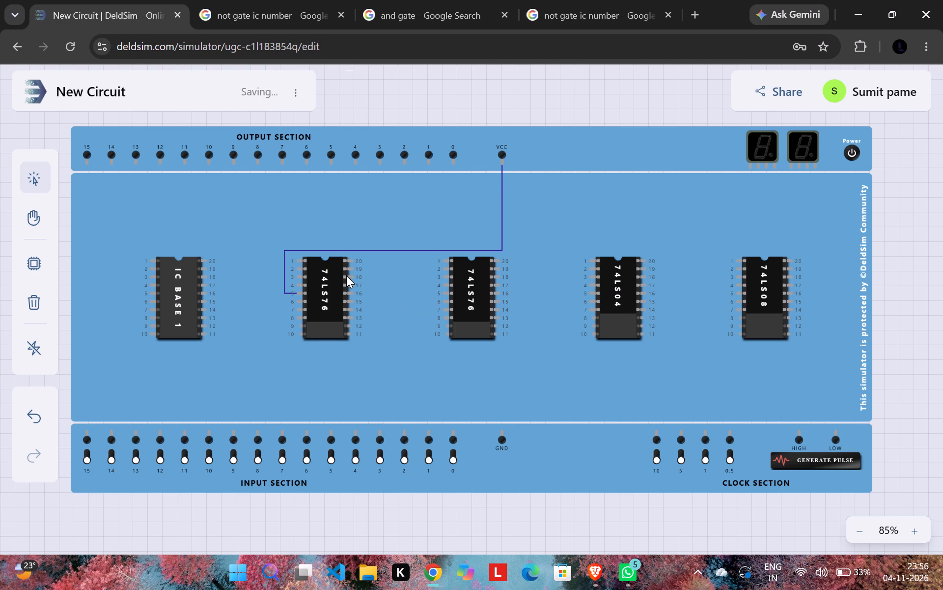
{"action": "left_click_drag", "start_coordinate": [345, 282], "coordinate": [461, 212]}
{"action": "left_click_drag", "start_coordinate": [461, 212], "coordinate": [455, 225]}
{"action": "left_click_drag", "start_coordinate": [352, 284], "coordinate": [523, 429]}
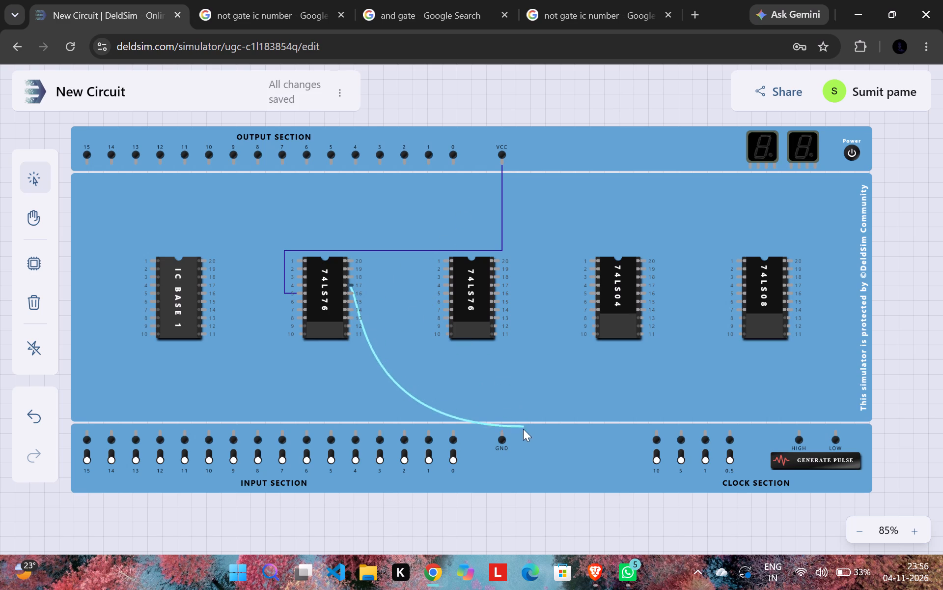
{"action": "left_click_drag", "start_coordinate": [523, 429], "coordinate": [504, 434]}
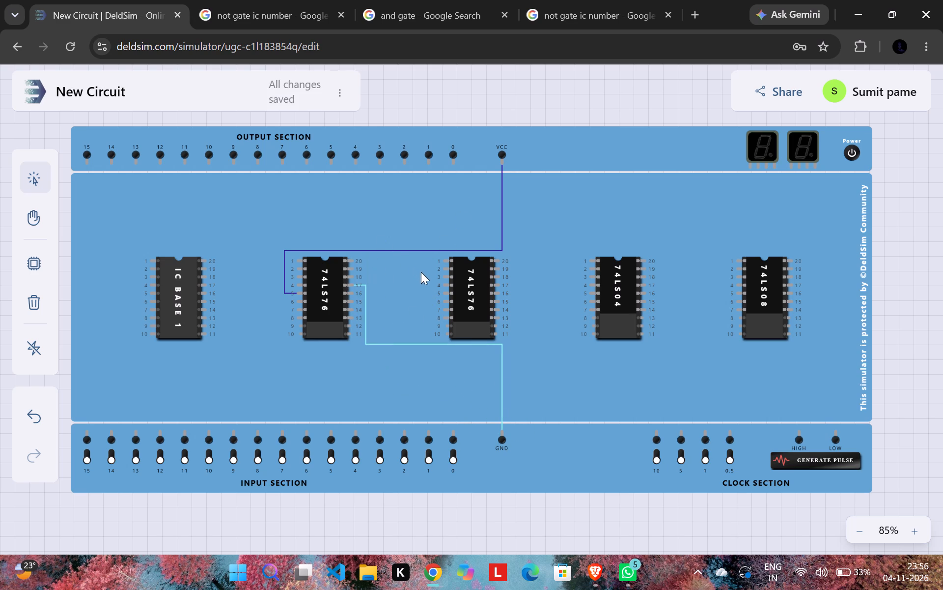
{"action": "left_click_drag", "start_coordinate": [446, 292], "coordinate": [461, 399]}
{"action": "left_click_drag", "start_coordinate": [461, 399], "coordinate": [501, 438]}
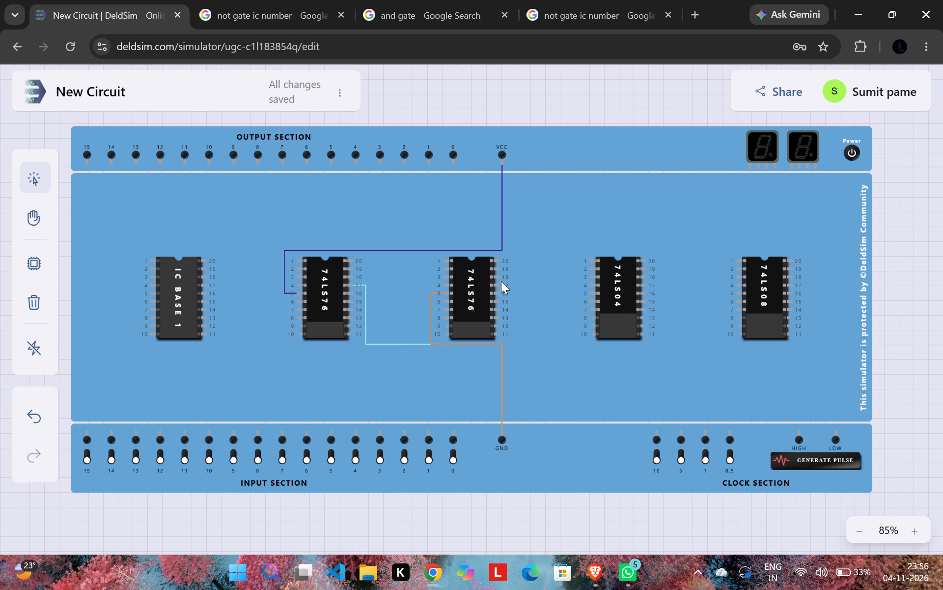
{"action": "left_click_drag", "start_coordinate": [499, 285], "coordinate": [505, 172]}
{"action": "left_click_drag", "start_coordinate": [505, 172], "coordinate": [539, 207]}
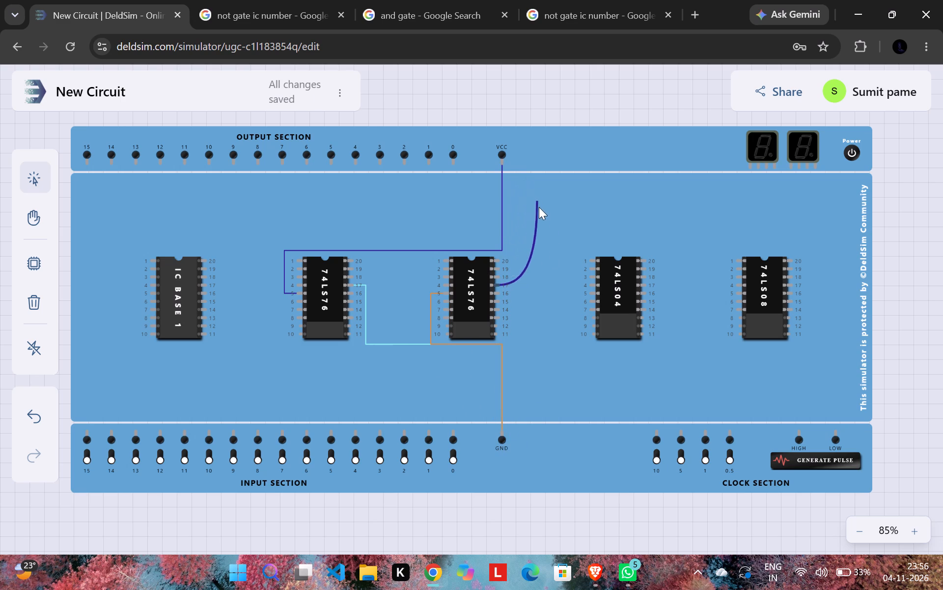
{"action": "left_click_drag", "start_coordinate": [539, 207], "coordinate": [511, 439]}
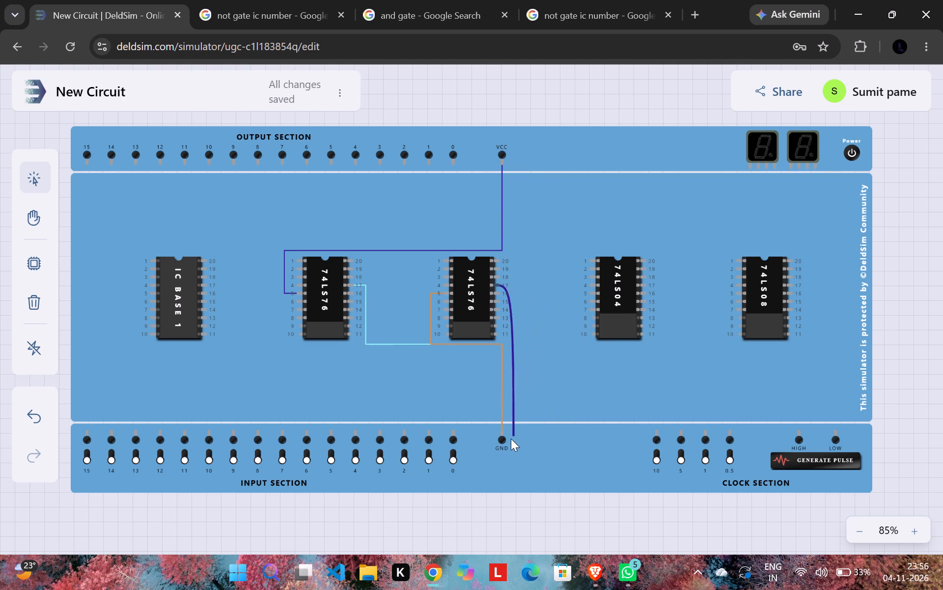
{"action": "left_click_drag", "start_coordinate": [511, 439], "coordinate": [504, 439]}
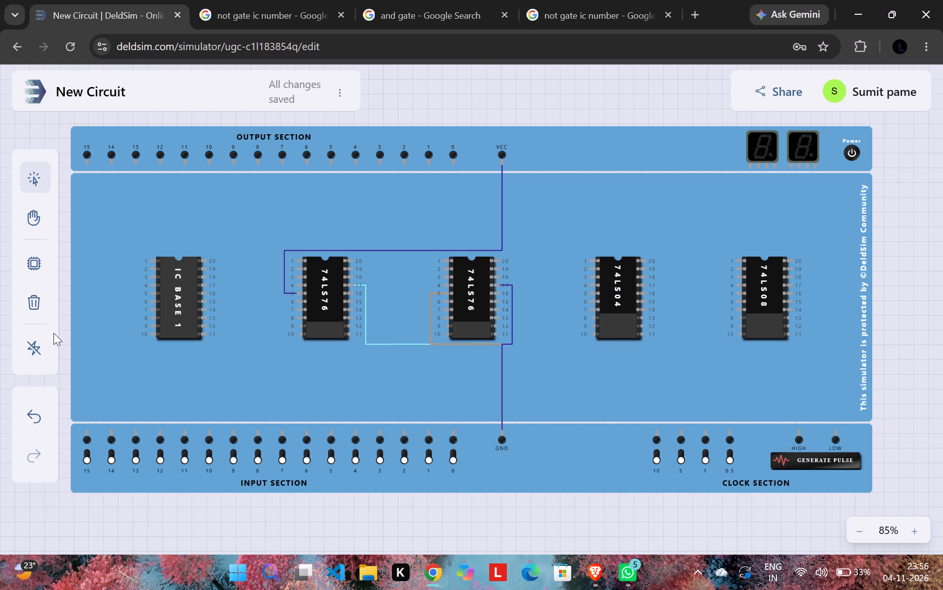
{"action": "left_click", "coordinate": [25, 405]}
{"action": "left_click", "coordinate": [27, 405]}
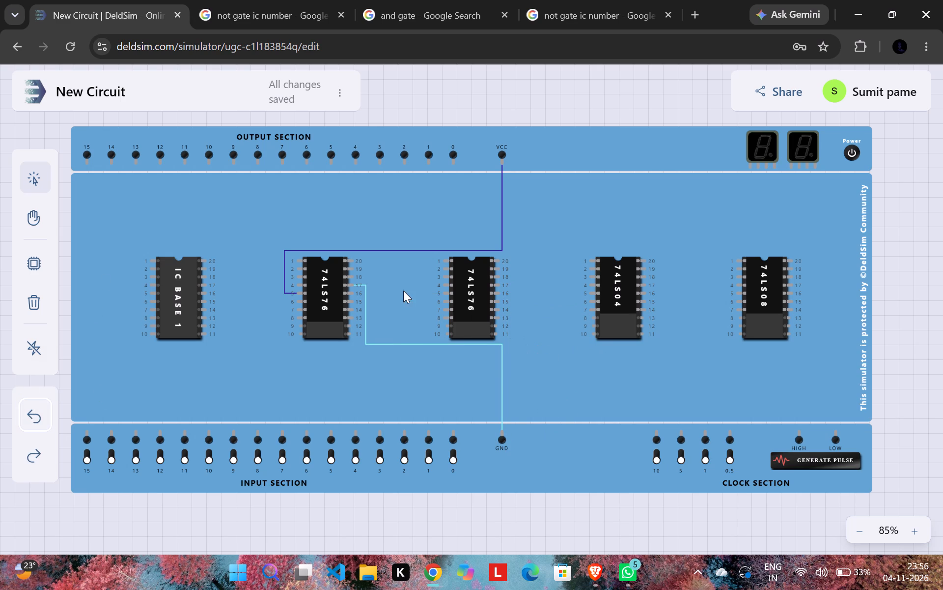
Power the 74LS76 in IC Base 3 by wiring its pin 5 to VCC and its base pin 17 to GND.
{"action": "left_click_drag", "start_coordinate": [443, 293], "coordinate": [499, 150]}
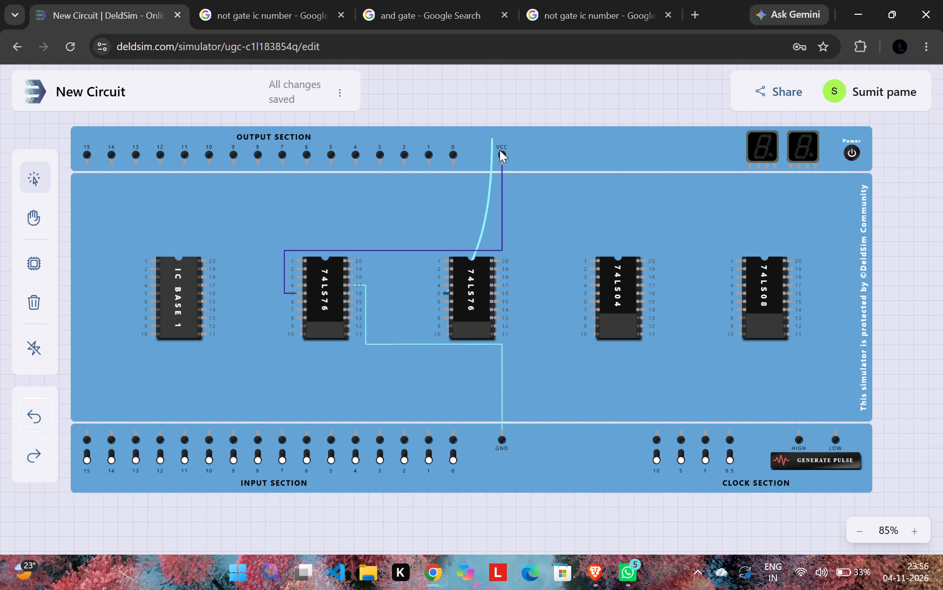
{"action": "left_click_drag", "start_coordinate": [499, 150], "coordinate": [503, 160]}
{"action": "left_click_drag", "start_coordinate": [499, 283], "coordinate": [568, 386]}
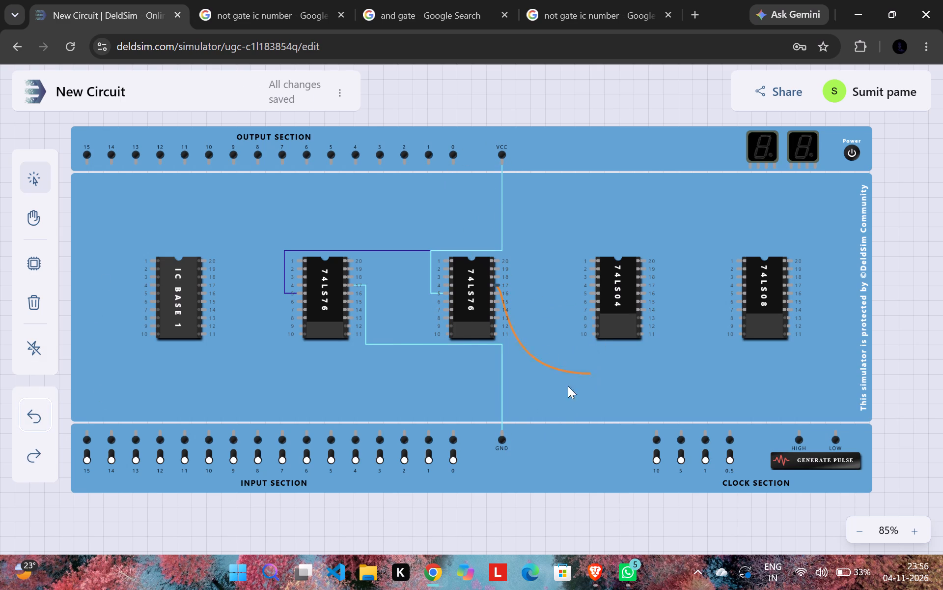
{"action": "left_click_drag", "start_coordinate": [568, 386], "coordinate": [504, 429]}
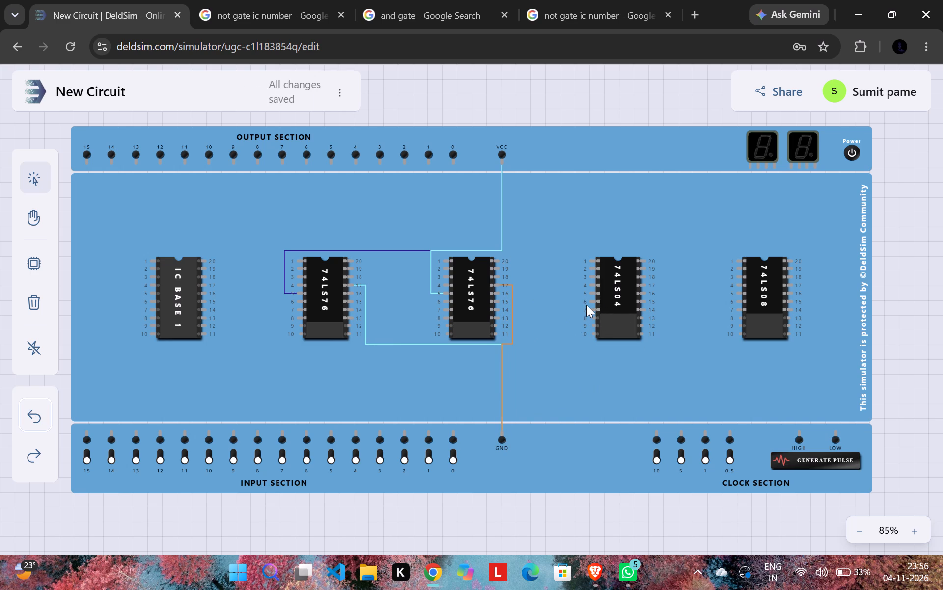
Power the 74LS04 by wiring its pin 7 to GND and its base pin 20 to VCC.
{"action": "left_click_drag", "start_coordinate": [590, 311], "coordinate": [495, 439]}
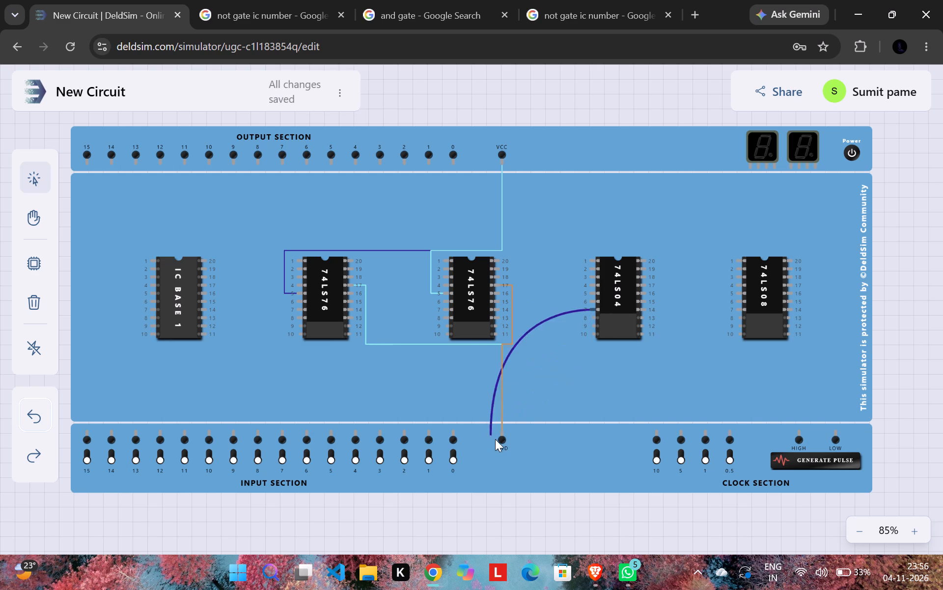
{"action": "left_click_drag", "start_coordinate": [495, 439], "coordinate": [504, 444]}
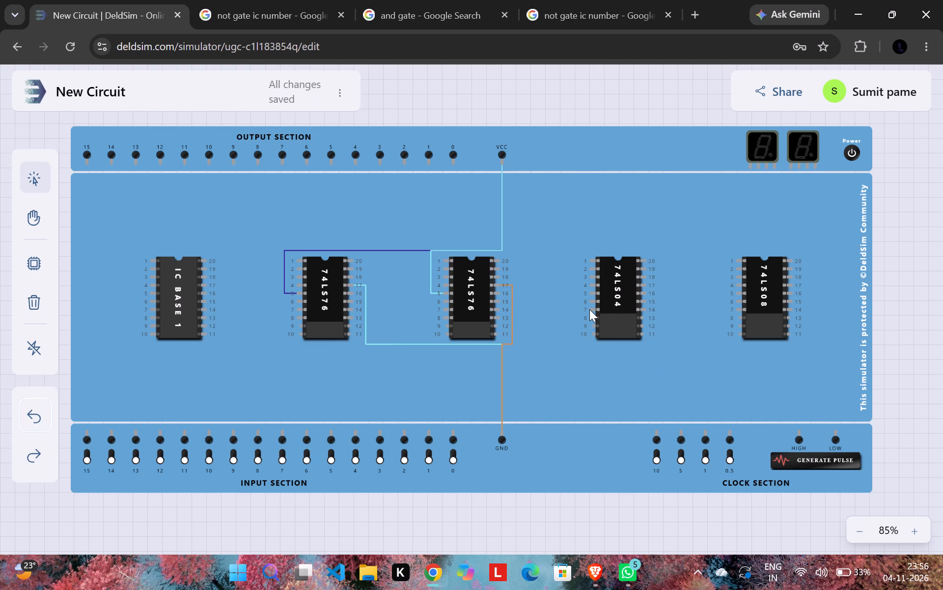
{"action": "left_click_drag", "start_coordinate": [592, 309], "coordinate": [512, 442]}
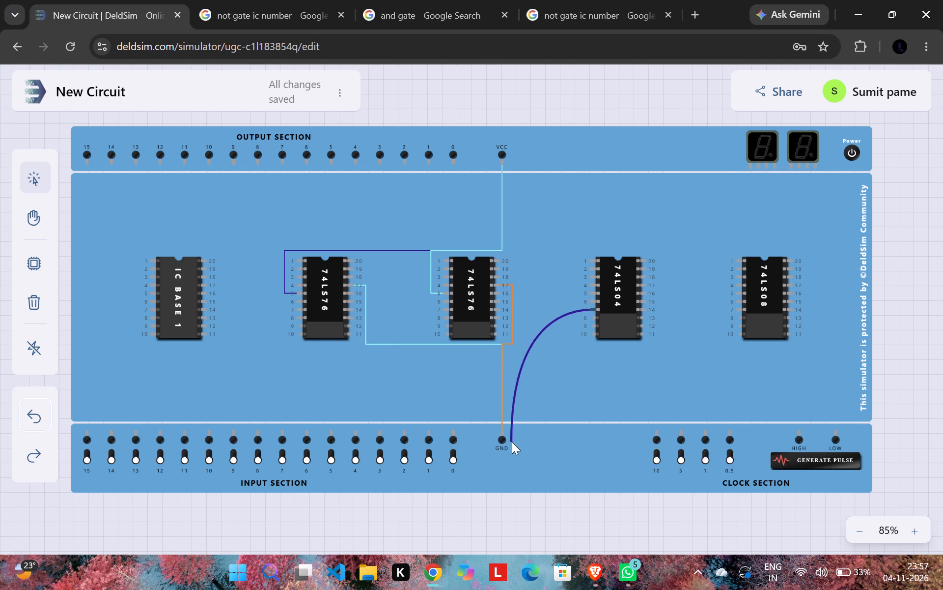
{"action": "left_click_drag", "start_coordinate": [512, 442], "coordinate": [501, 438]}
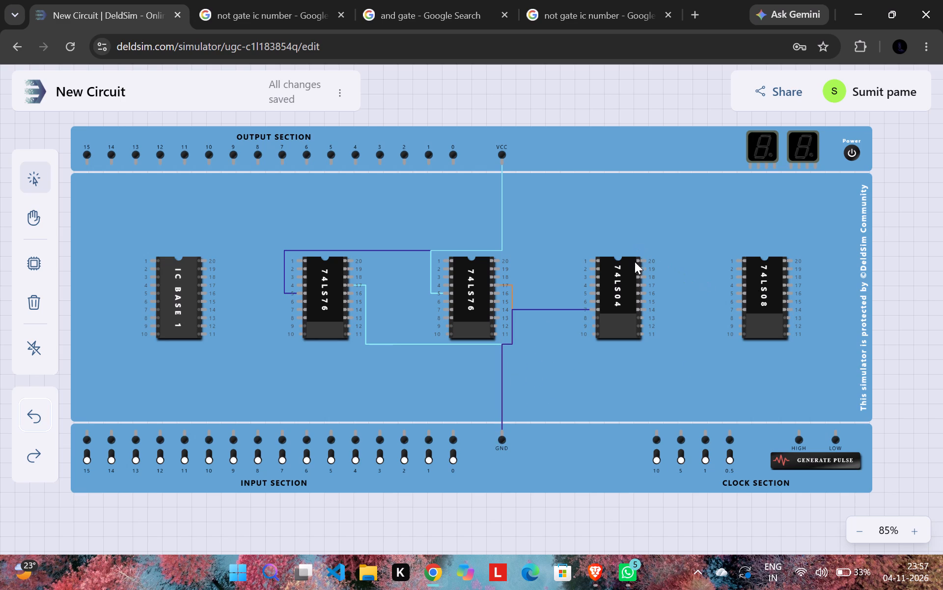
{"action": "left_click_drag", "start_coordinate": [644, 260], "coordinate": [540, 176]}
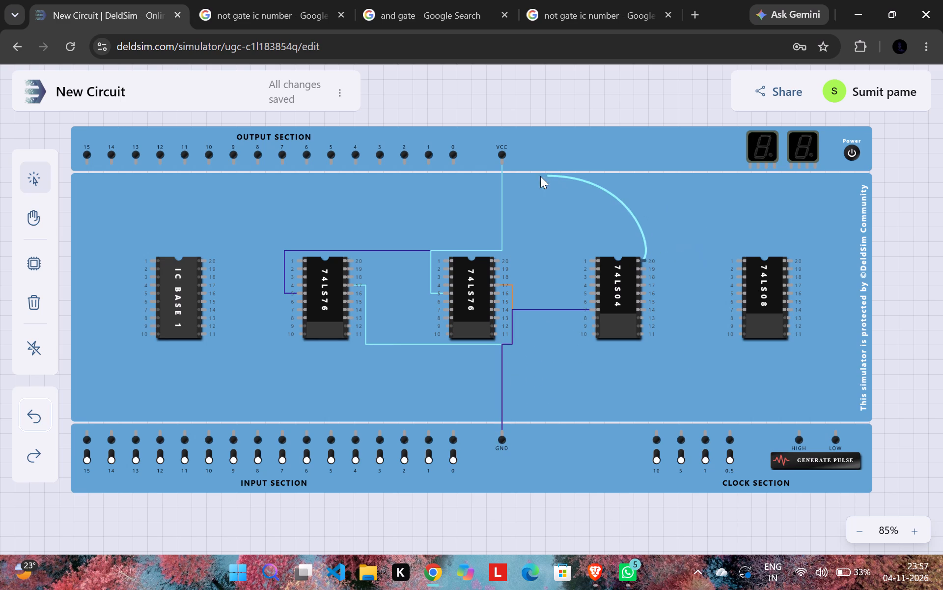
{"action": "left_click_drag", "start_coordinate": [540, 176], "coordinate": [502, 164]}
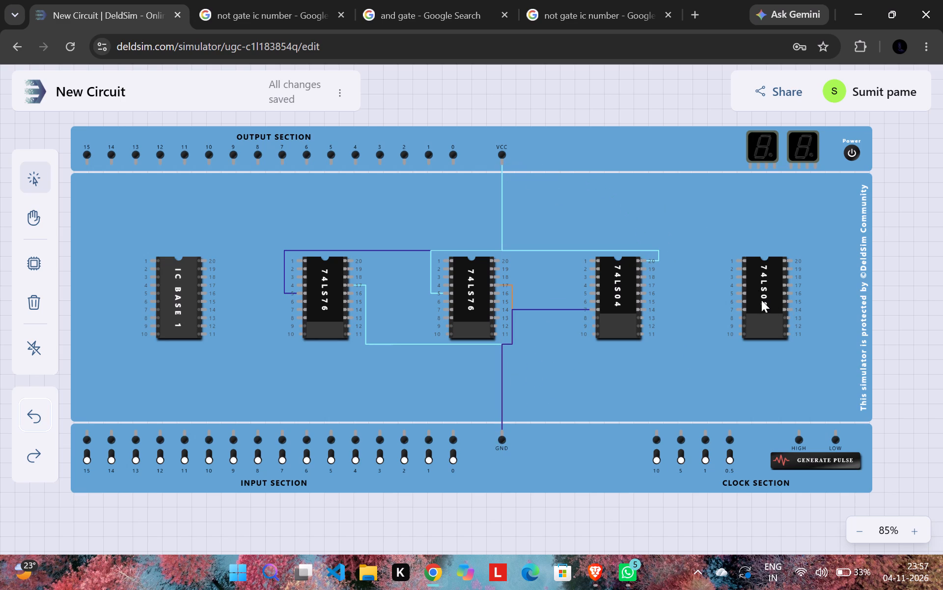
Power the 74LS08 by wiring its pin 7 to GND and its base pin 20 to VCC.
{"action": "left_click_drag", "start_coordinate": [740, 309], "coordinate": [503, 441]}
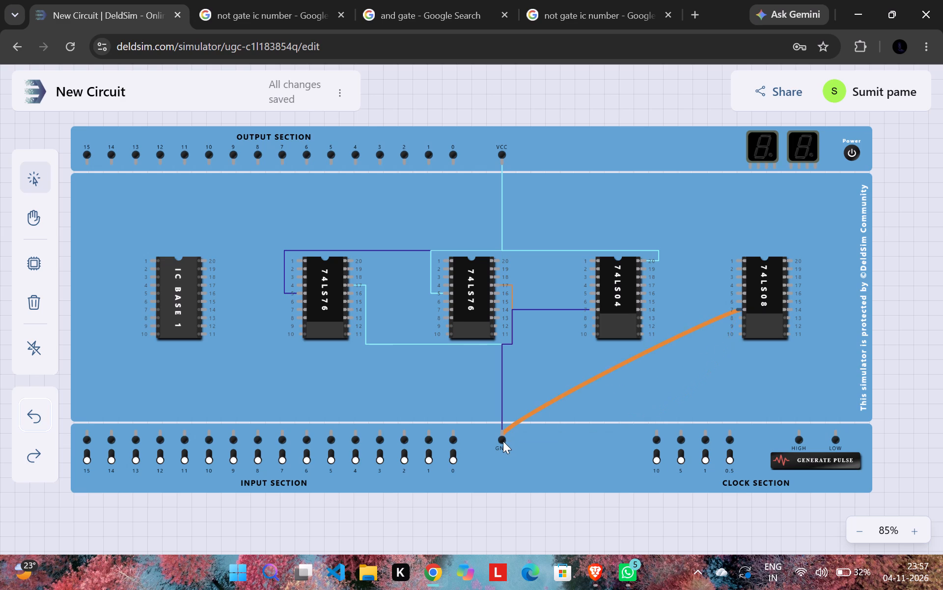
{"action": "left_click_drag", "start_coordinate": [503, 441], "coordinate": [502, 441]}
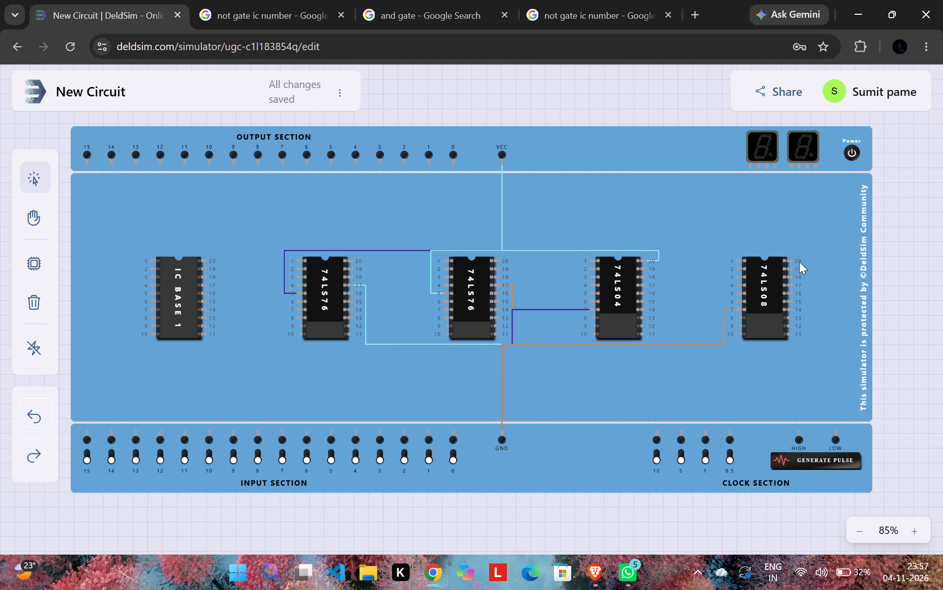
{"action": "left_click_drag", "start_coordinate": [787, 260], "coordinate": [745, 197]}
{"action": "left_click_drag", "start_coordinate": [790, 260], "coordinate": [529, 154]}
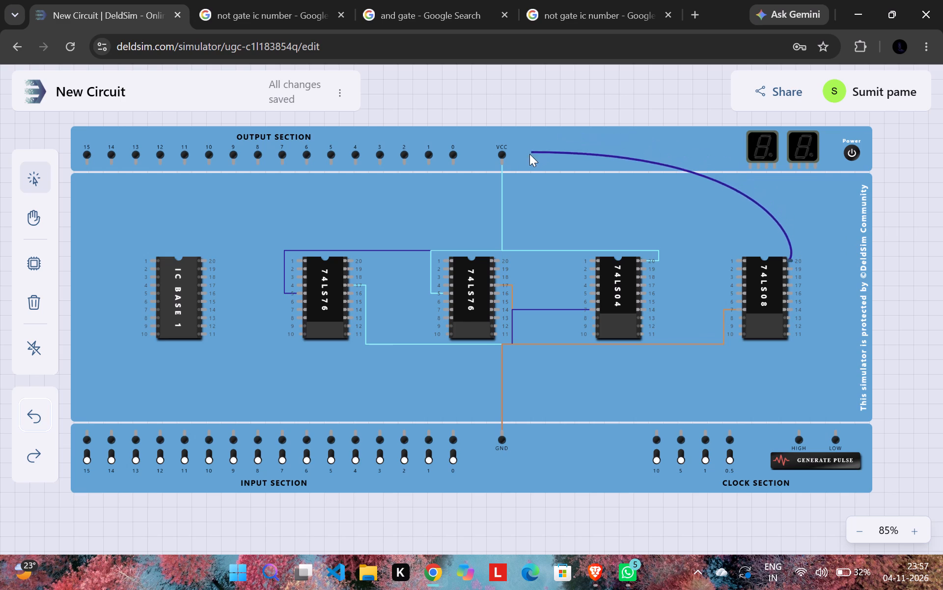
{"action": "left_click_drag", "start_coordinate": [529, 154], "coordinate": [504, 162]}
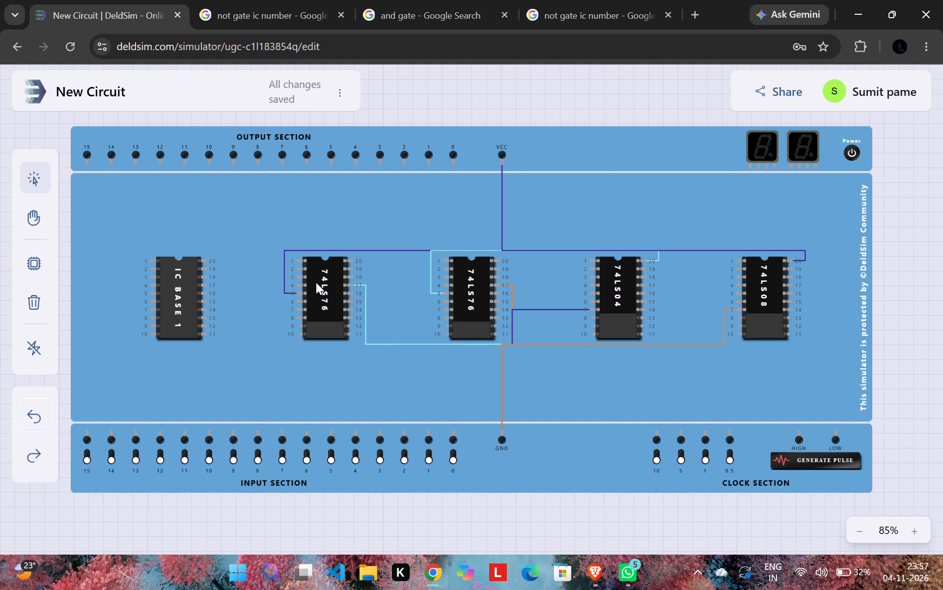
Wire pins 1 and 6 of the first 74LS76 and pin 1 of the second 74LS76 to the HIGH clock pulse terminal.
{"action": "left_click_drag", "start_coordinate": [301, 260], "coordinate": [802, 433]}
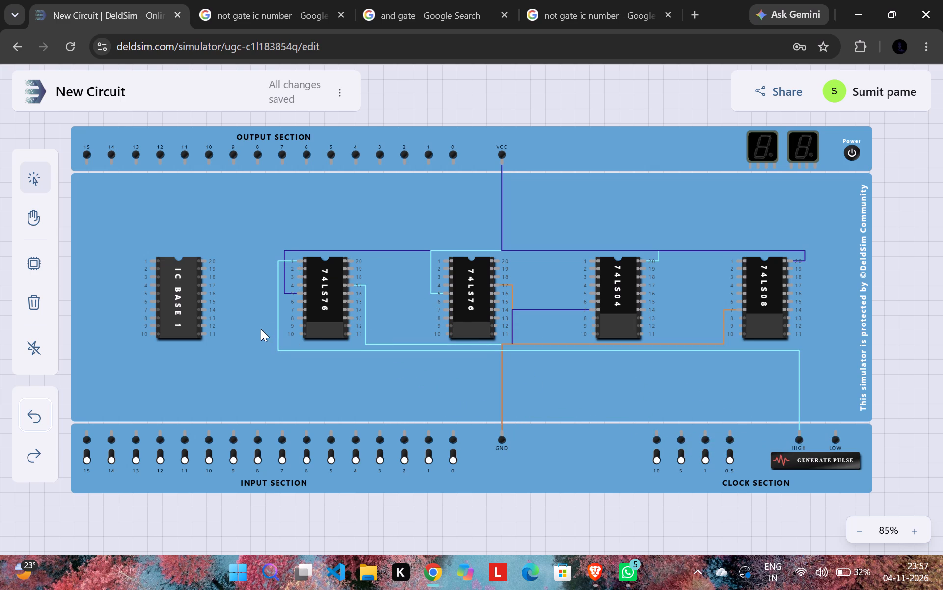
{"action": "left_click_drag", "start_coordinate": [303, 299], "coordinate": [340, 310]}
{"action": "left_click_drag", "start_coordinate": [340, 310], "coordinate": [804, 438]}
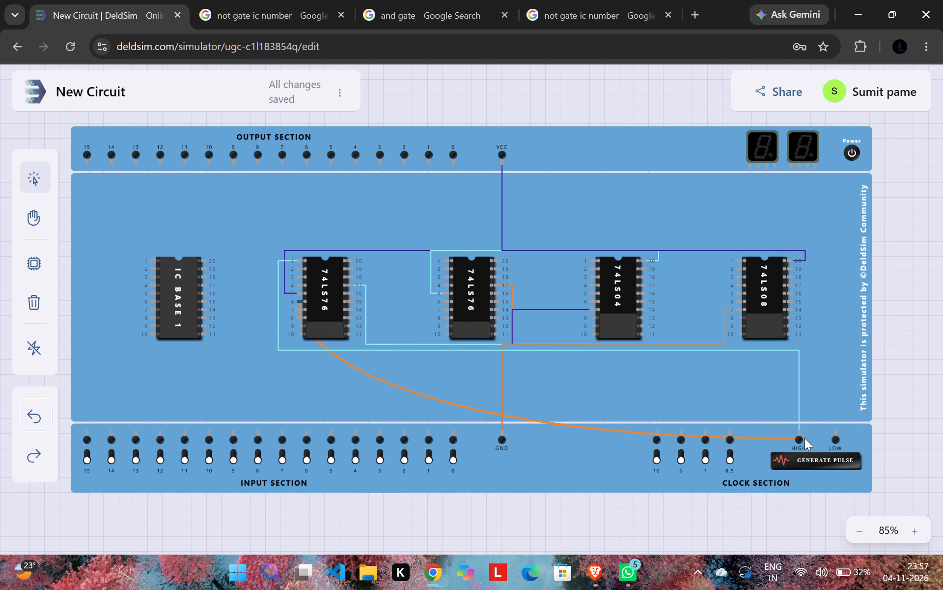
{"action": "left_click_drag", "start_coordinate": [804, 438], "coordinate": [796, 435]}
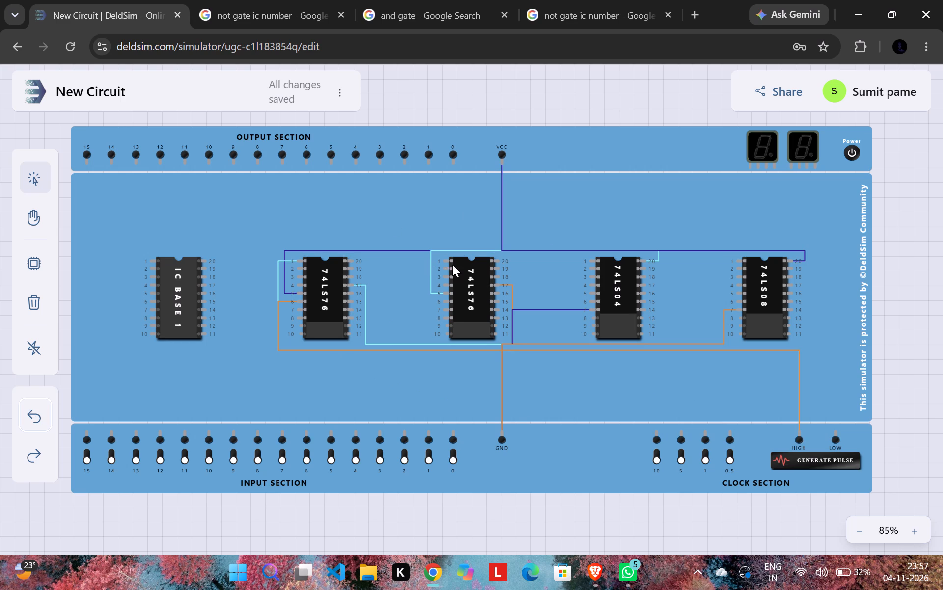
{"action": "left_click_drag", "start_coordinate": [443, 261], "coordinate": [446, 278]}
{"action": "left_click_drag", "start_coordinate": [446, 278], "coordinate": [794, 437]}
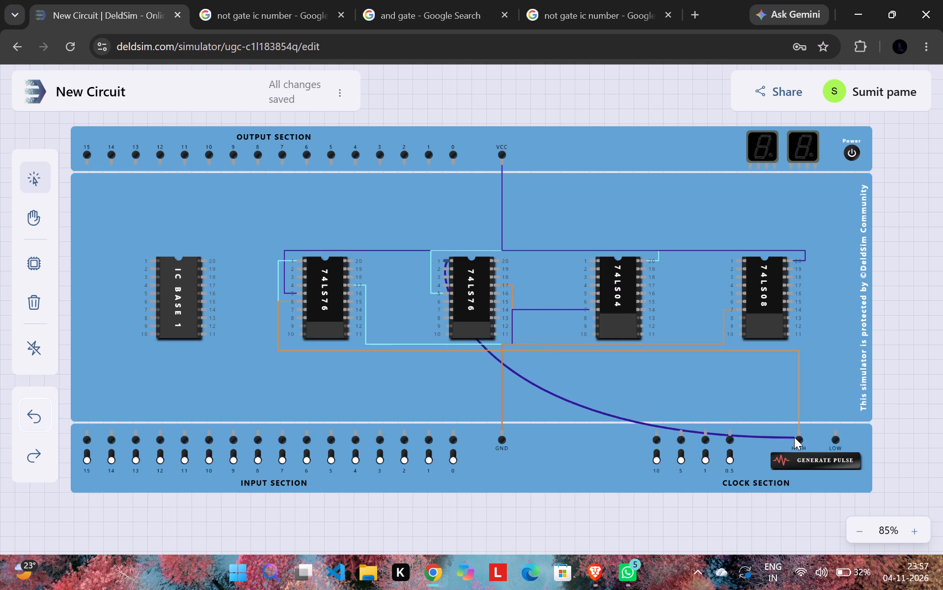
{"action": "left_click_drag", "start_coordinate": [794, 437], "coordinate": [798, 434]}
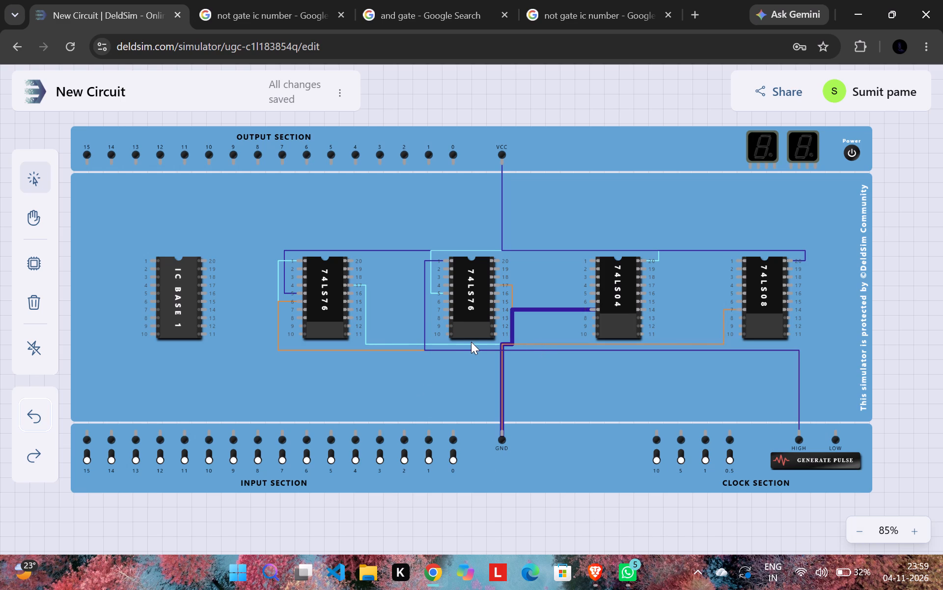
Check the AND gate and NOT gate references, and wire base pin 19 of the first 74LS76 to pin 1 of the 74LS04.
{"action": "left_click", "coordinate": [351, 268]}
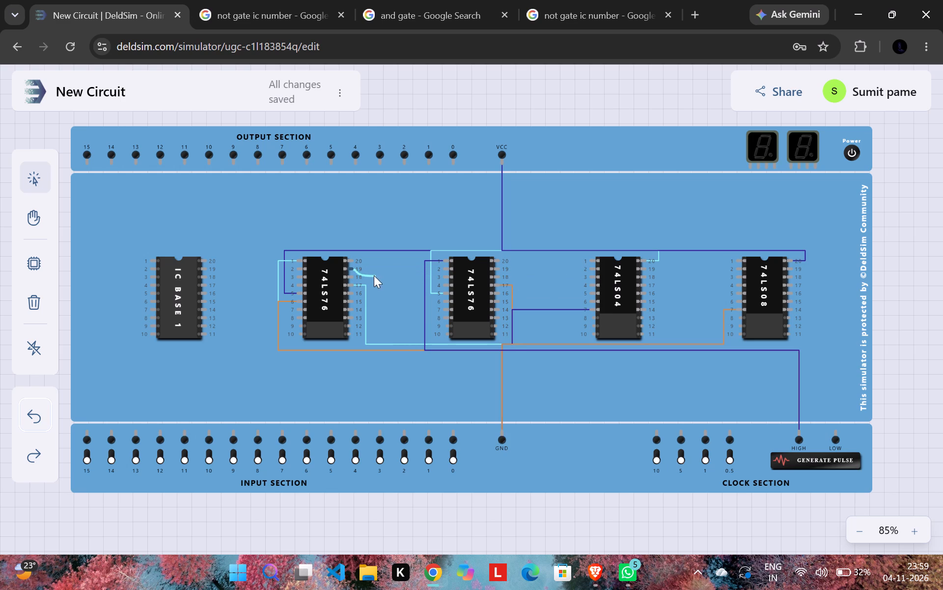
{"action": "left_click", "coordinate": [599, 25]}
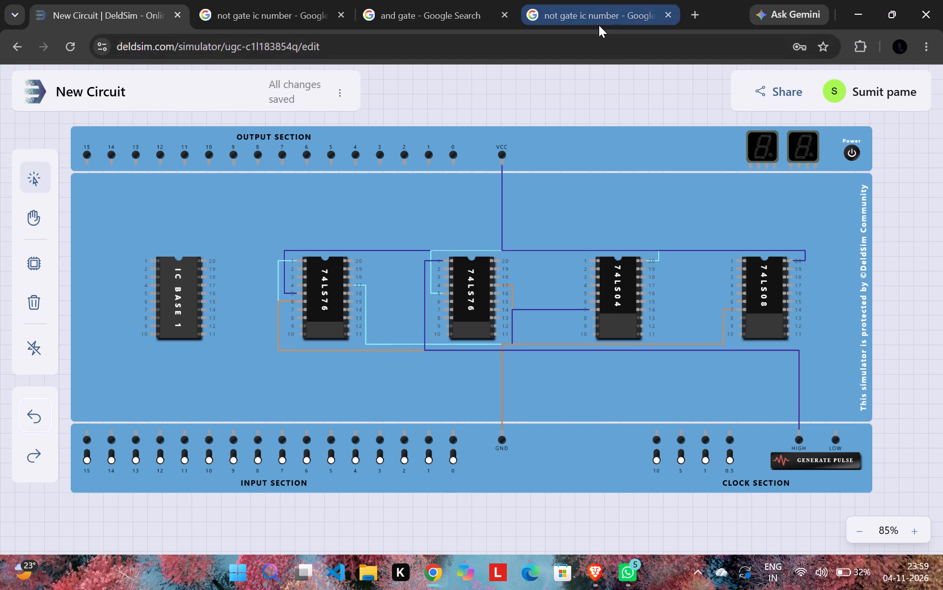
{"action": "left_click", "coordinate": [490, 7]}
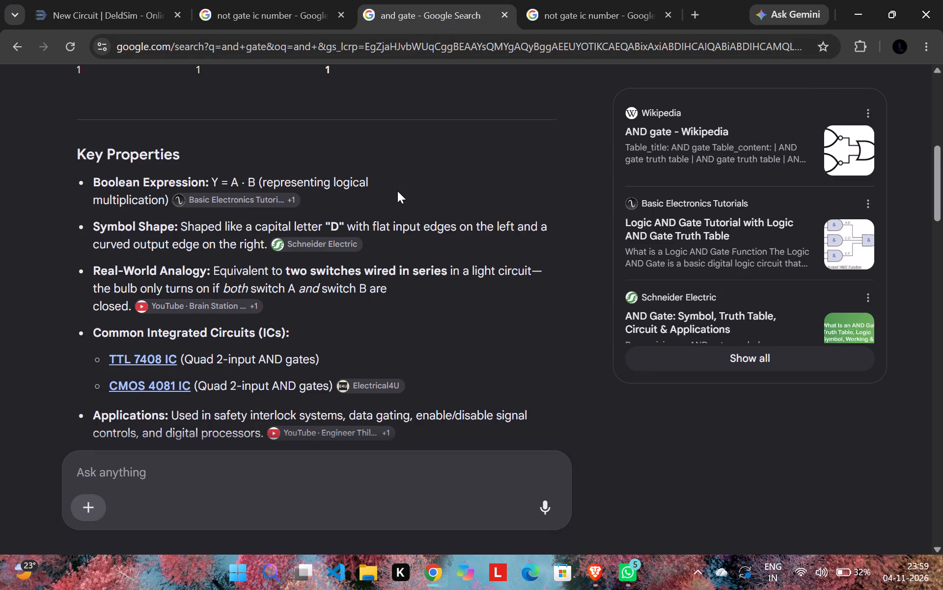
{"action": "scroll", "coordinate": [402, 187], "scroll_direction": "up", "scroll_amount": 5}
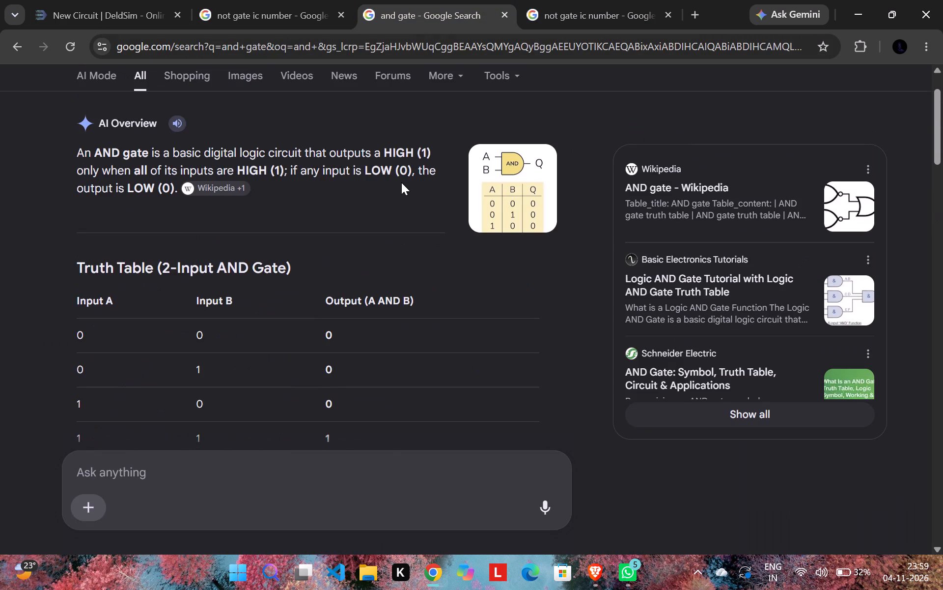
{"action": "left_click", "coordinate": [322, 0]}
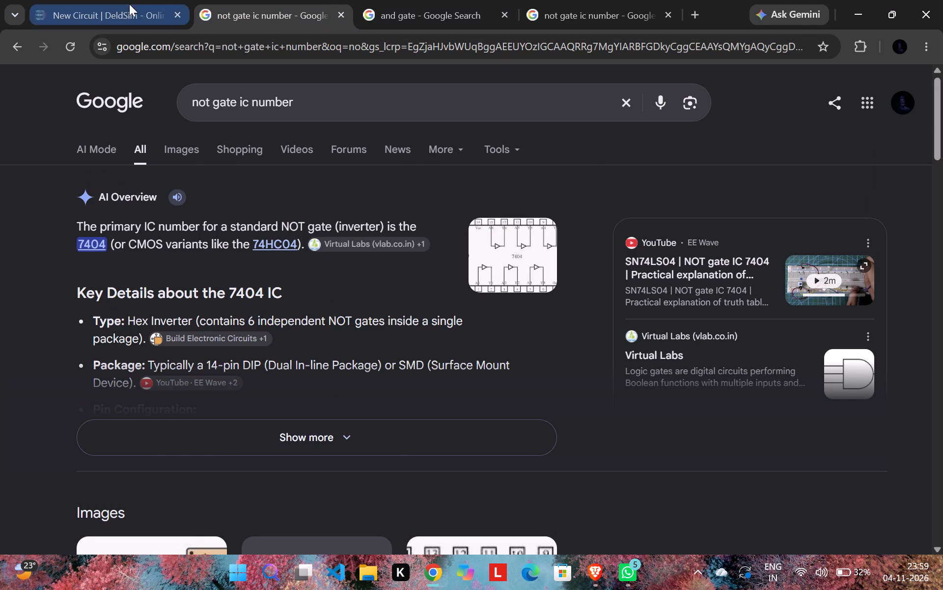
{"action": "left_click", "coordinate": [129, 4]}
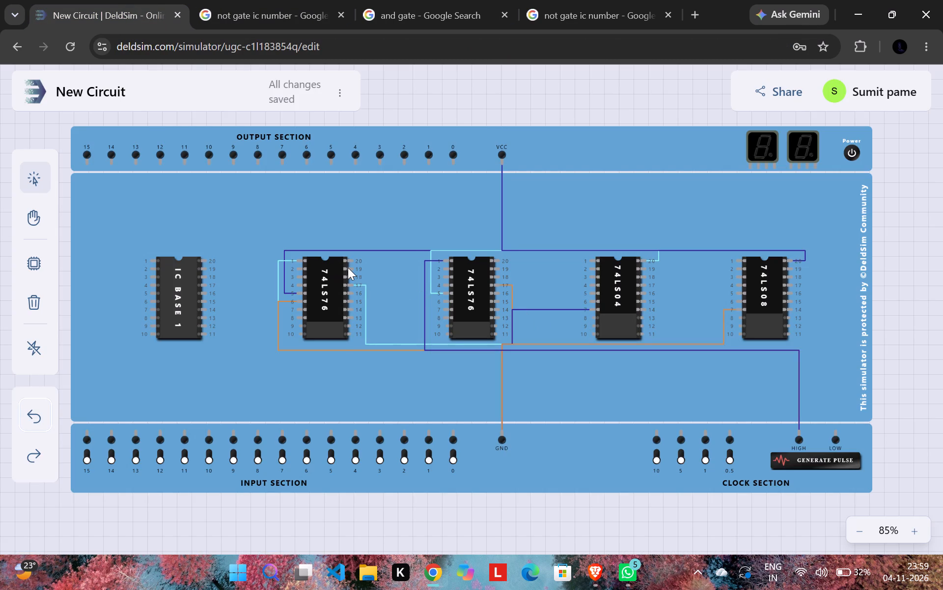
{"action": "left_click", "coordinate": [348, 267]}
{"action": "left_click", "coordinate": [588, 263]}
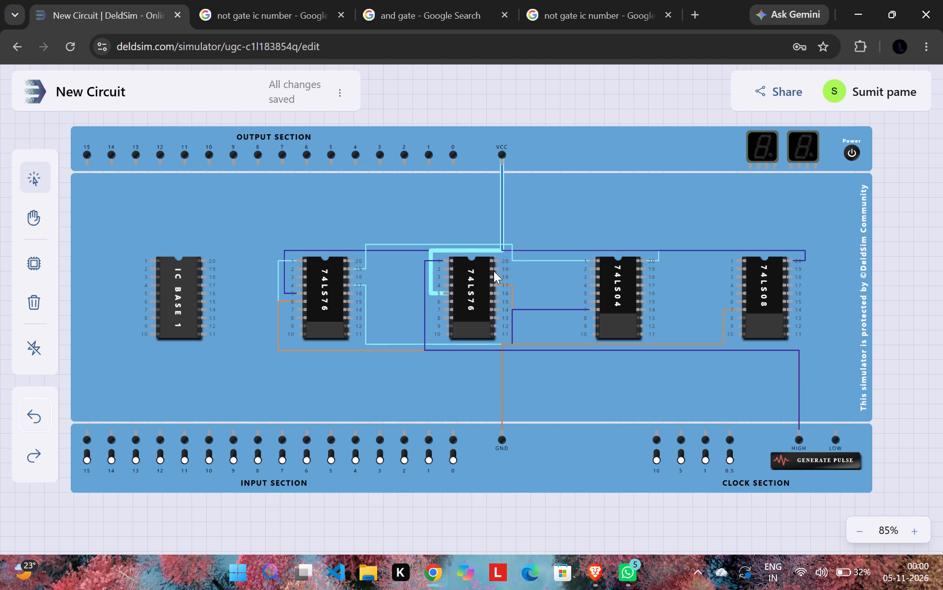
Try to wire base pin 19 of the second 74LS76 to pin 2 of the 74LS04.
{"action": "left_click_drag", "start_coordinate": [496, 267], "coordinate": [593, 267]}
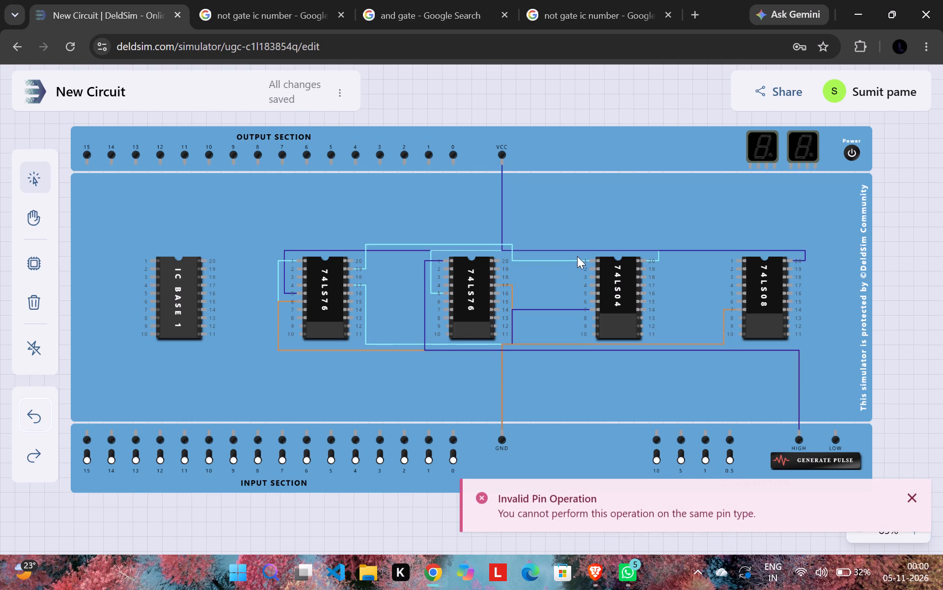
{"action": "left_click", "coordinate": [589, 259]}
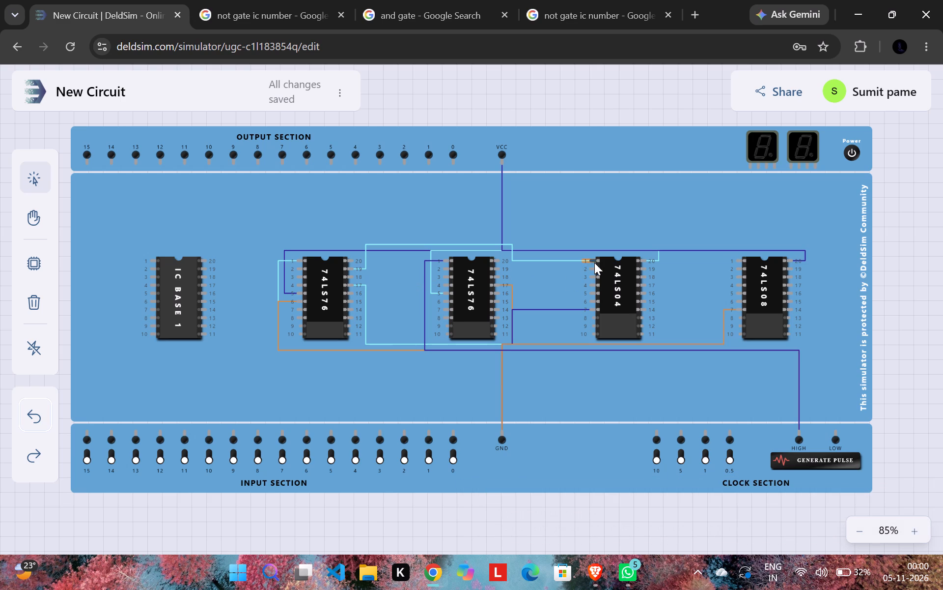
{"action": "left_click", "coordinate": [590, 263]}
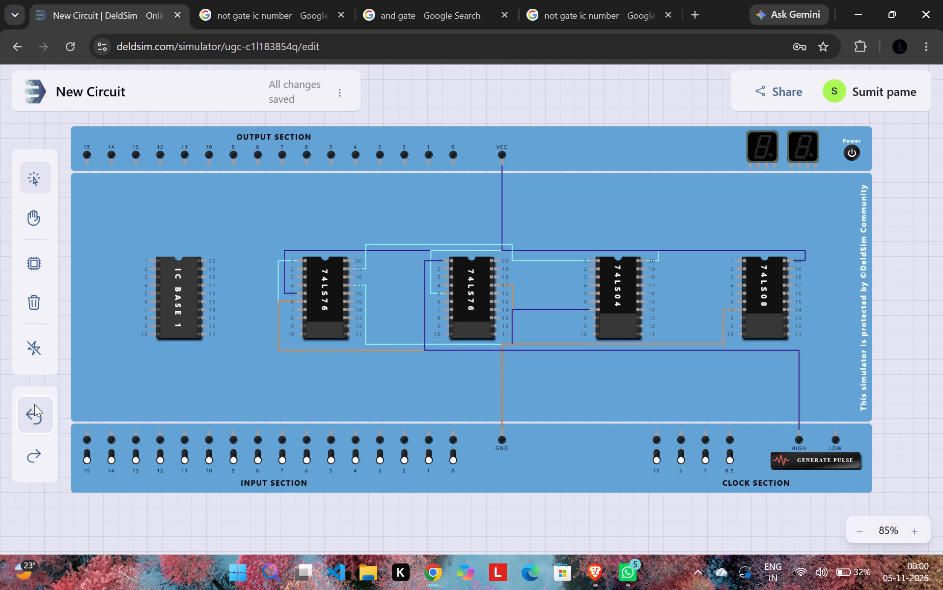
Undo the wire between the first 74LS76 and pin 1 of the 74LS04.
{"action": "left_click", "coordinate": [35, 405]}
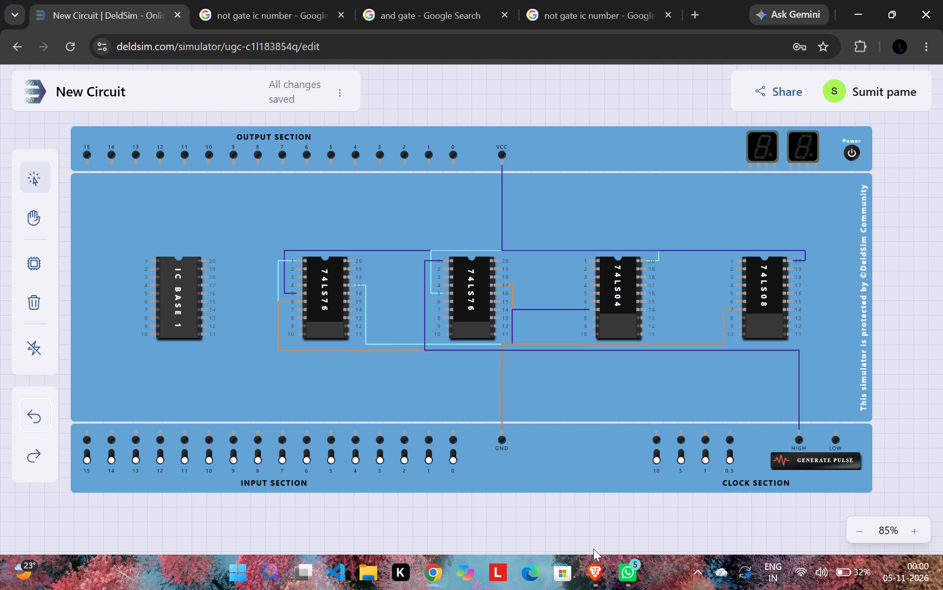
Switch to Brave and play the suggested YouTube video "Blue Eyes Full Video Song Yo Yo Honey Singh".
{"action": "left_click", "coordinate": [587, 560]}
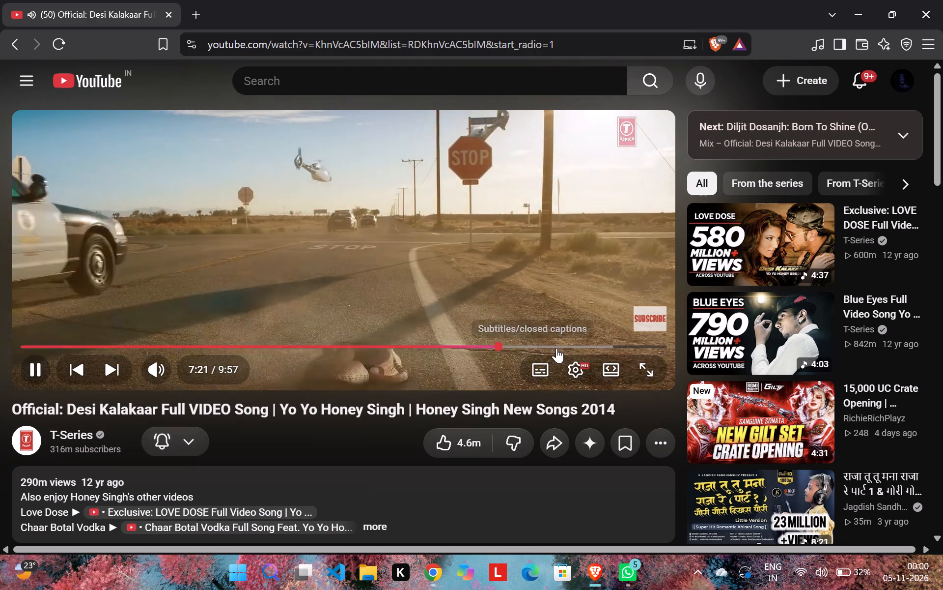
{"action": "left_click", "coordinate": [553, 347]}
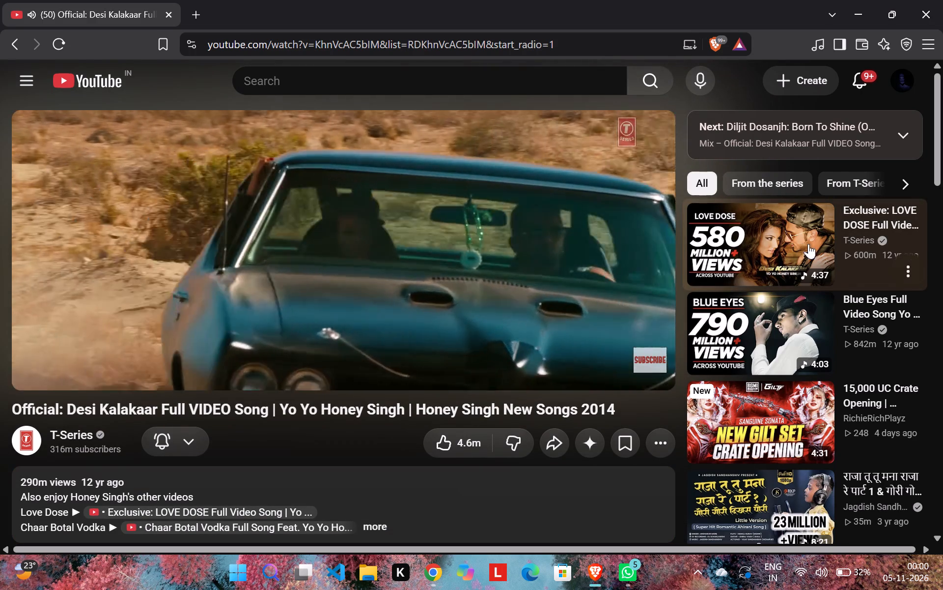
{"action": "left_click", "coordinate": [822, 320]}
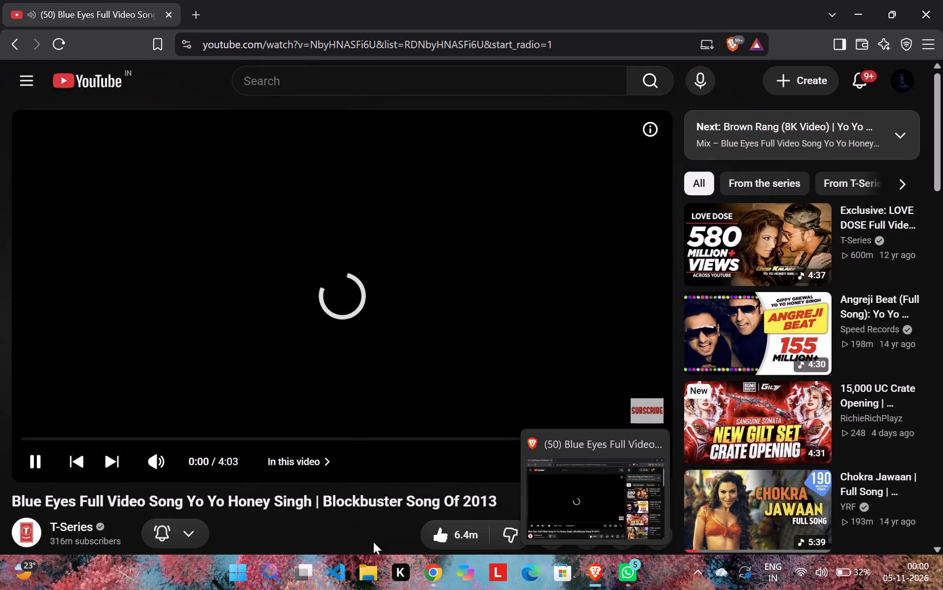
Switch back to the circuit in Chrome and replace the 74LS04 in IC Base 4 with a 74LS08.
{"action": "left_click", "coordinate": [434, 563]}
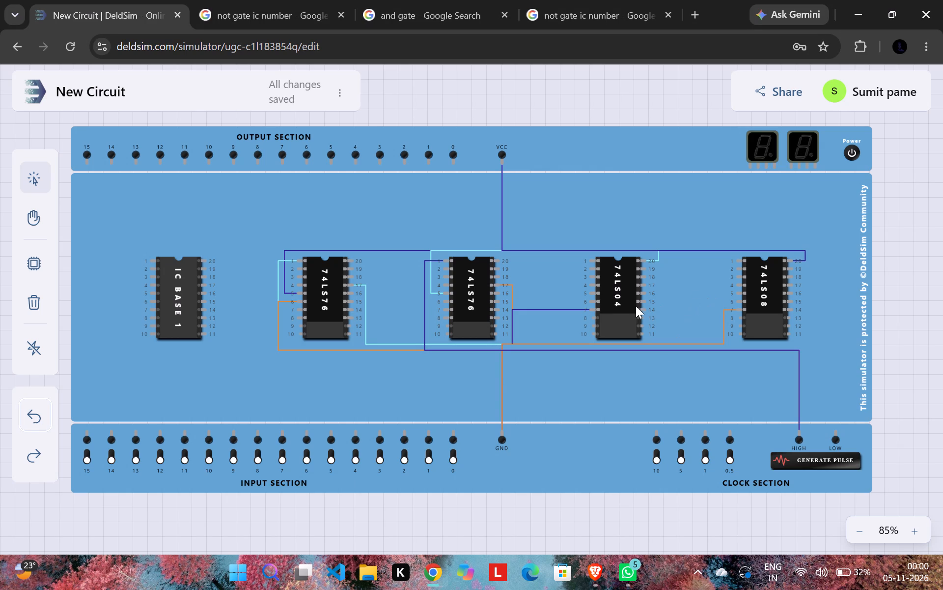
{"action": "left_click", "coordinate": [25, 270]}
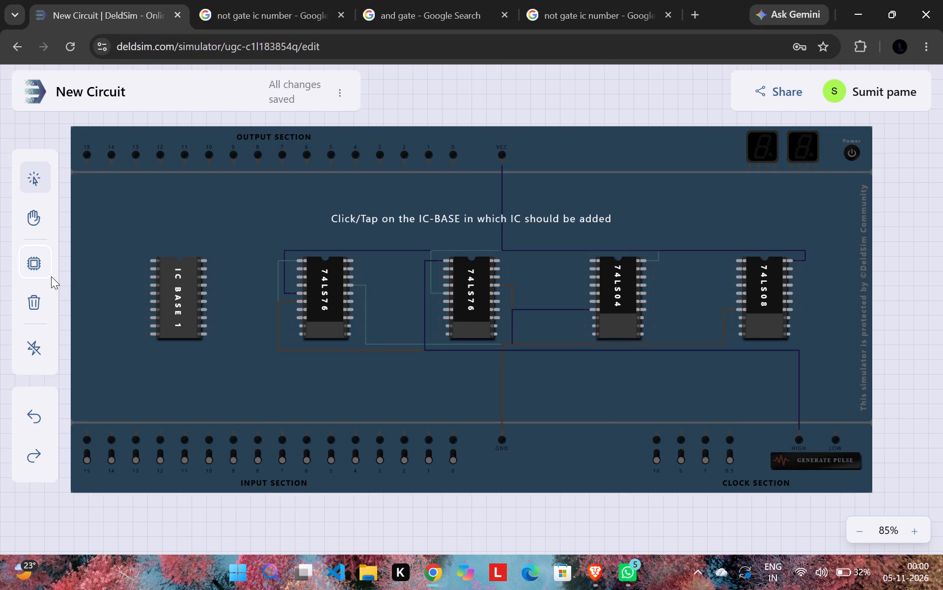
{"action": "left_click", "coordinate": [39, 268]}
{"action": "left_click", "coordinate": [45, 268]}
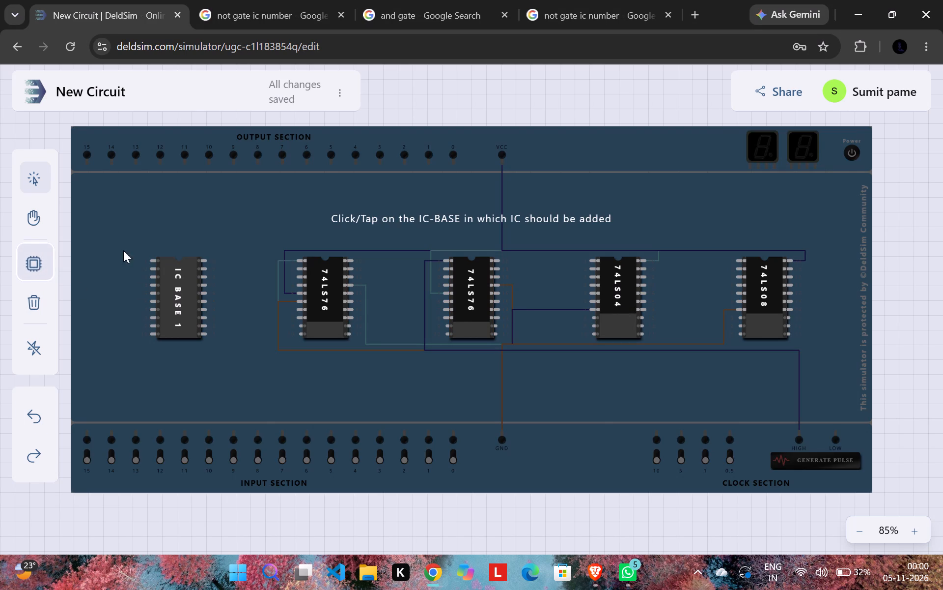
{"action": "left_click", "coordinate": [622, 282]}
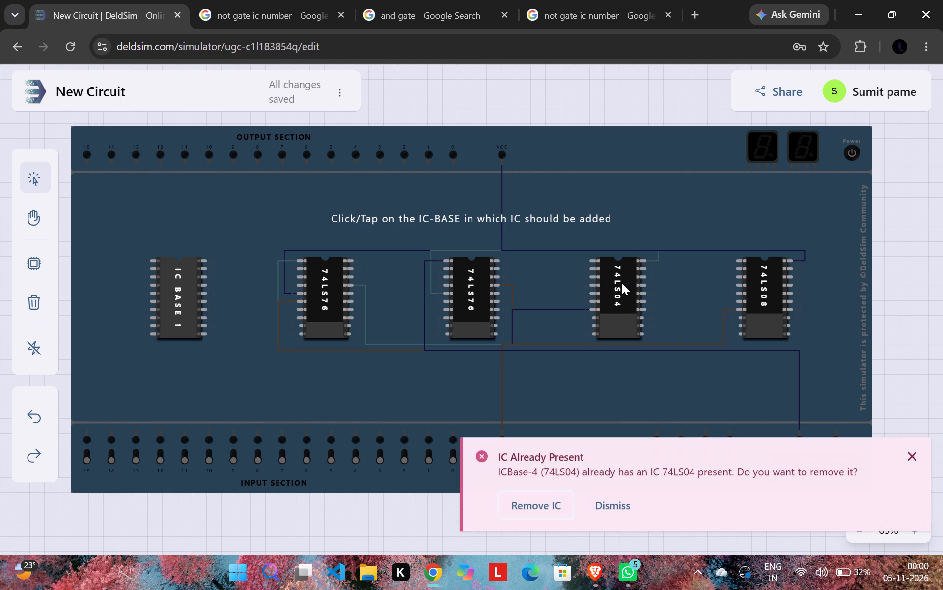
{"action": "left_click", "coordinate": [541, 494]}
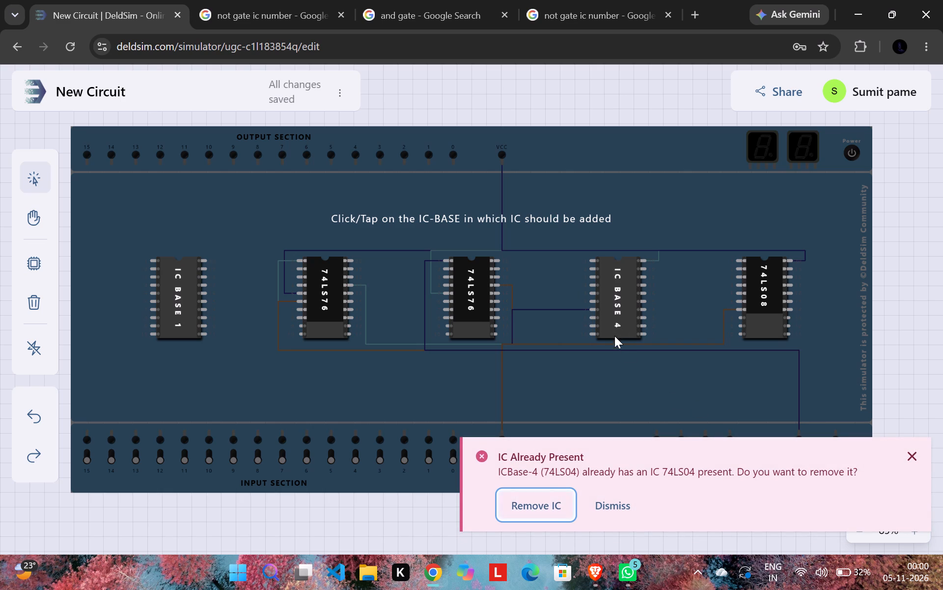
{"action": "left_click", "coordinate": [616, 299]}
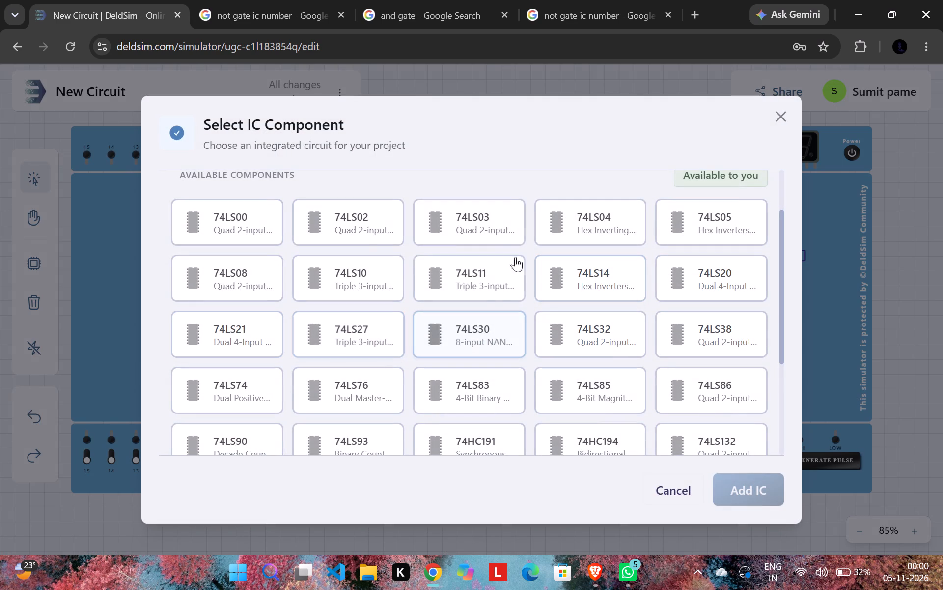
{"action": "left_click", "coordinate": [271, 288]}
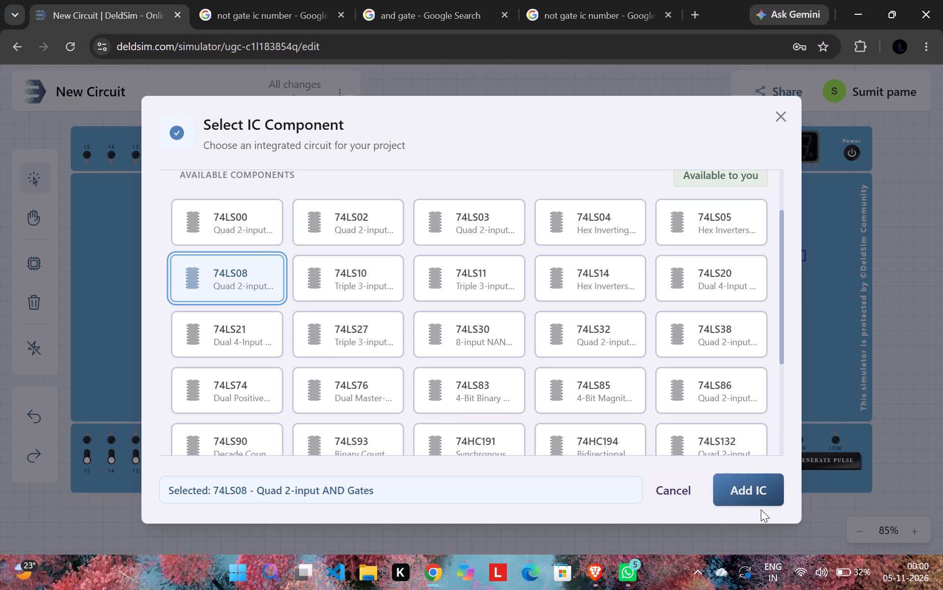
{"action": "left_click", "coordinate": [764, 489]}
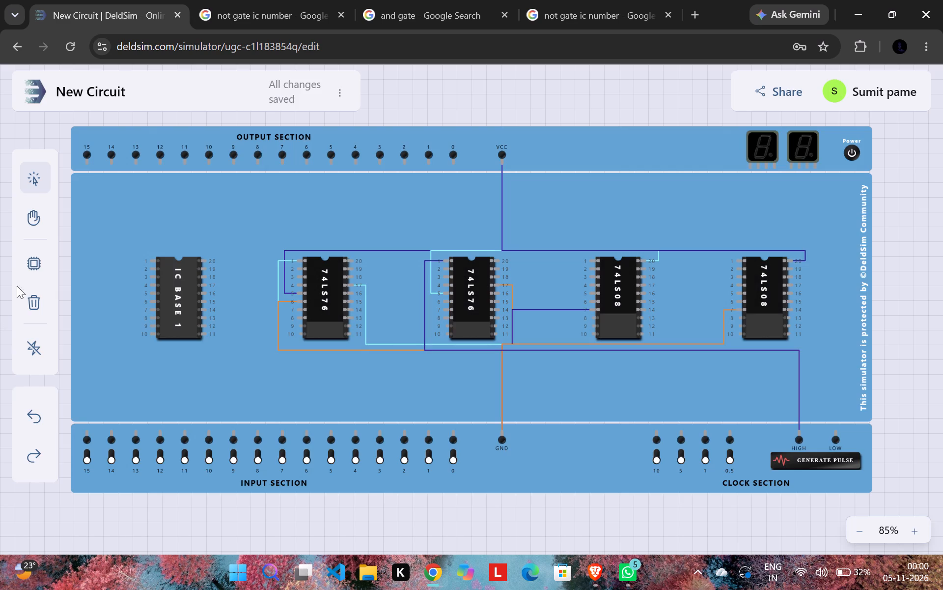
Replace the 74LS08 in IC Base 5 with a 74LS04 hex inverter.
{"action": "left_click", "coordinate": [48, 266]}
{"action": "left_click", "coordinate": [762, 287]}
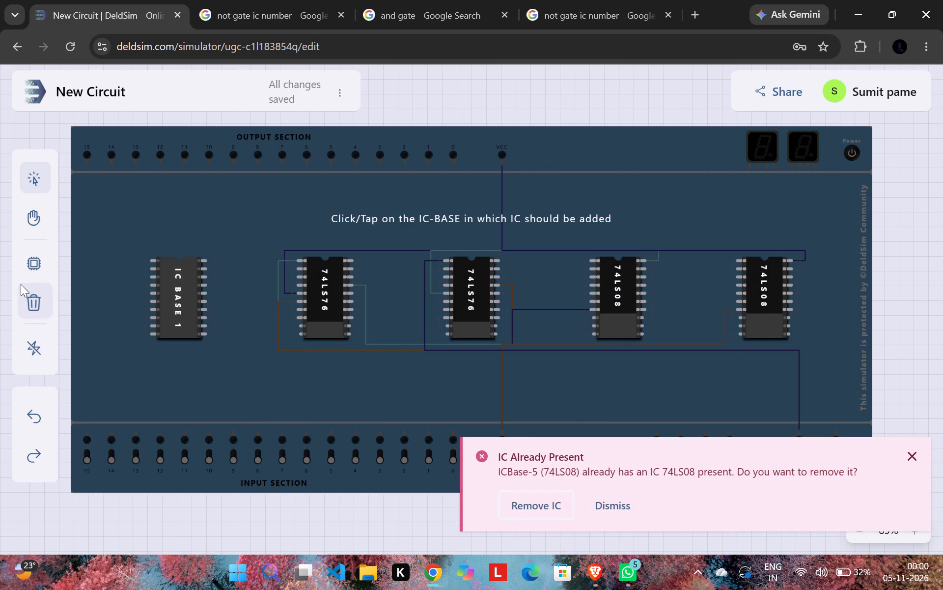
{"action": "left_click", "coordinate": [539, 498]}
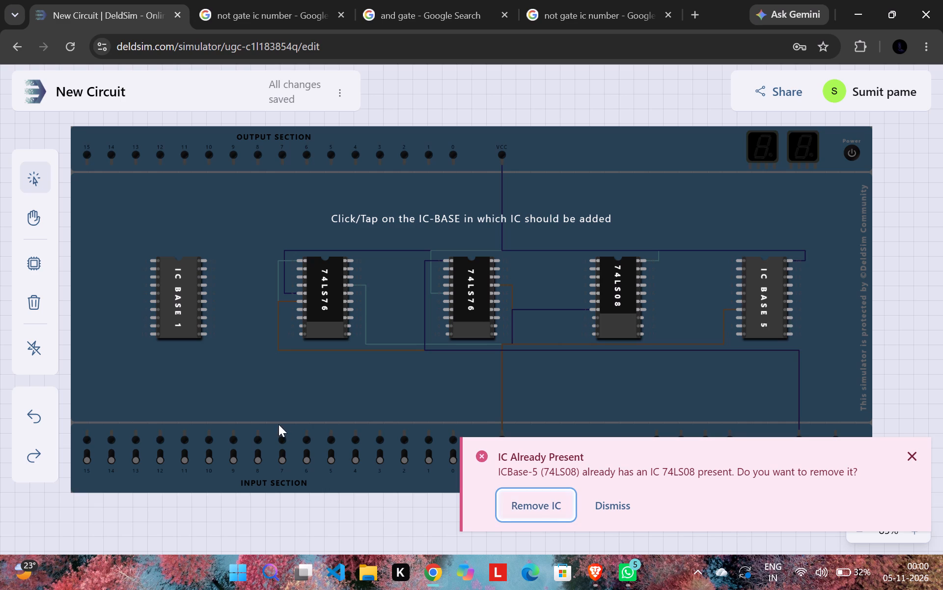
{"action": "left_click", "coordinate": [39, 267]}
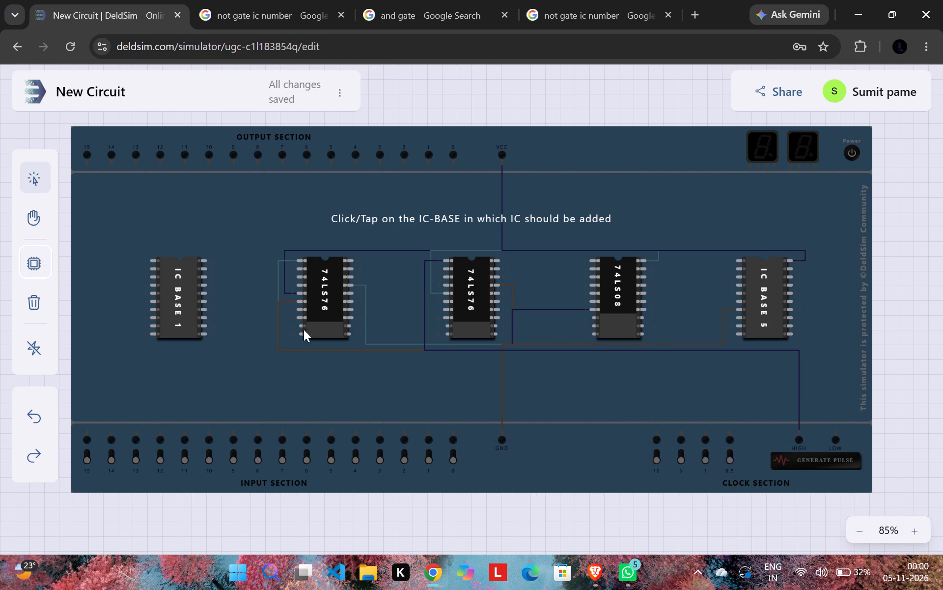
{"action": "left_click", "coordinate": [783, 305]}
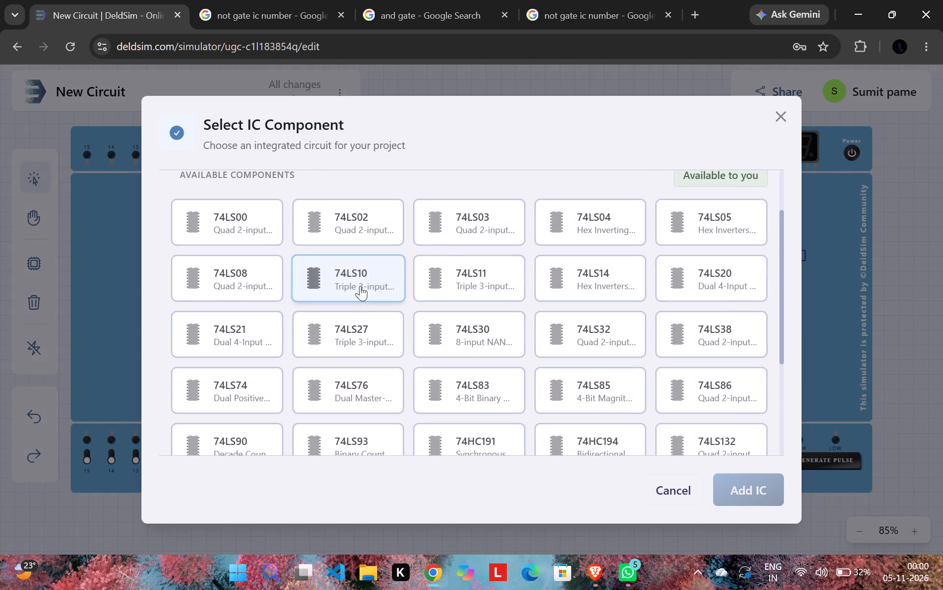
{"action": "left_click", "coordinate": [612, 217]}
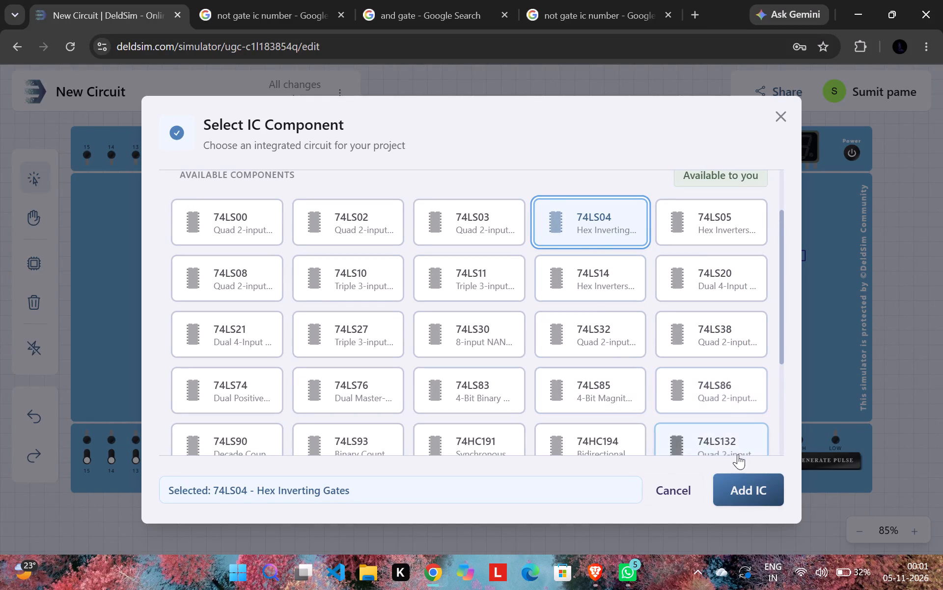
{"action": "left_click", "coordinate": [755, 487]}
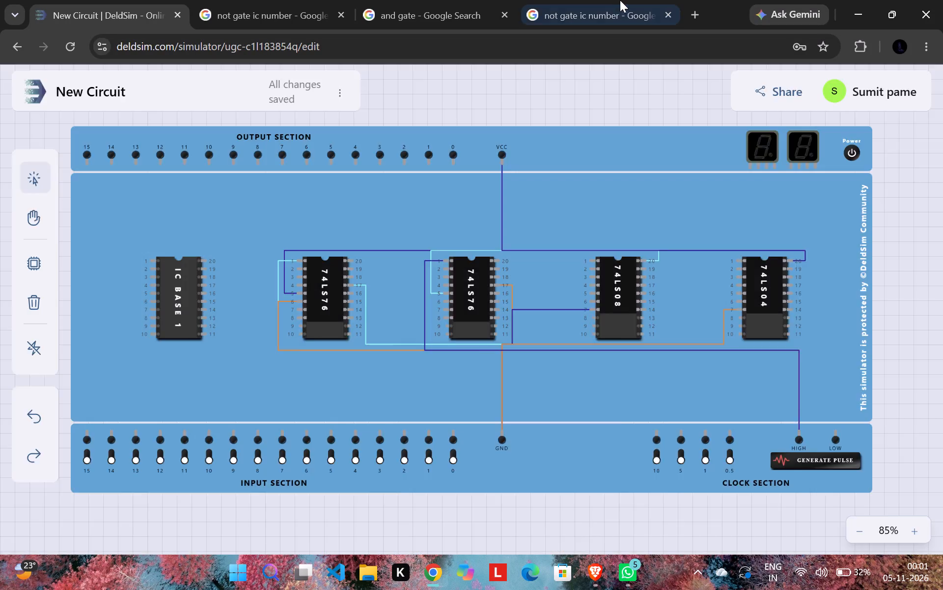
Check the NOT gate IC references, and wire base pin 19 of the first 74LS76 to pin 1 of the 74LS08.
{"action": "left_click", "coordinate": [618, 0]}
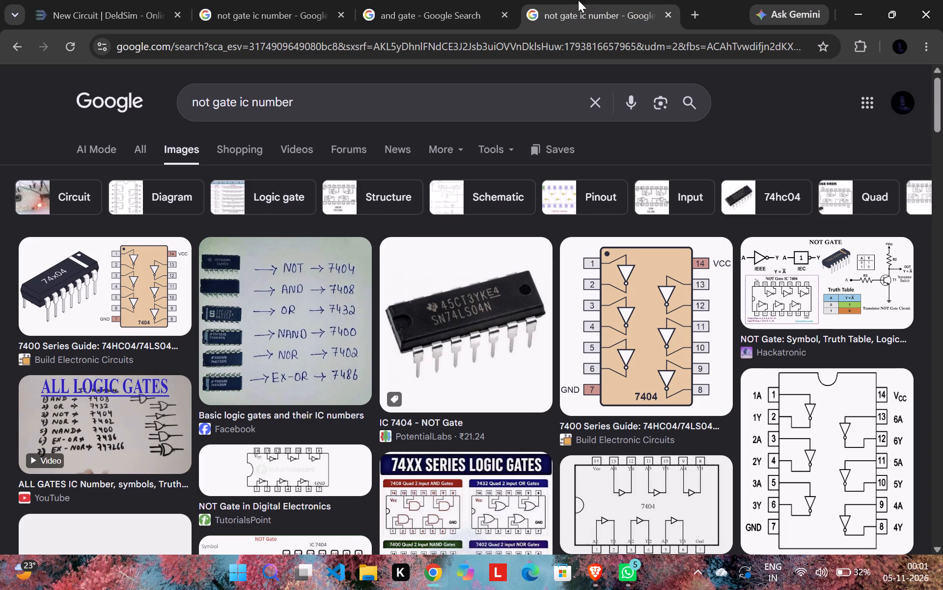
{"action": "left_click", "coordinate": [498, 0]}
{"action": "left_click", "coordinate": [275, 2]}
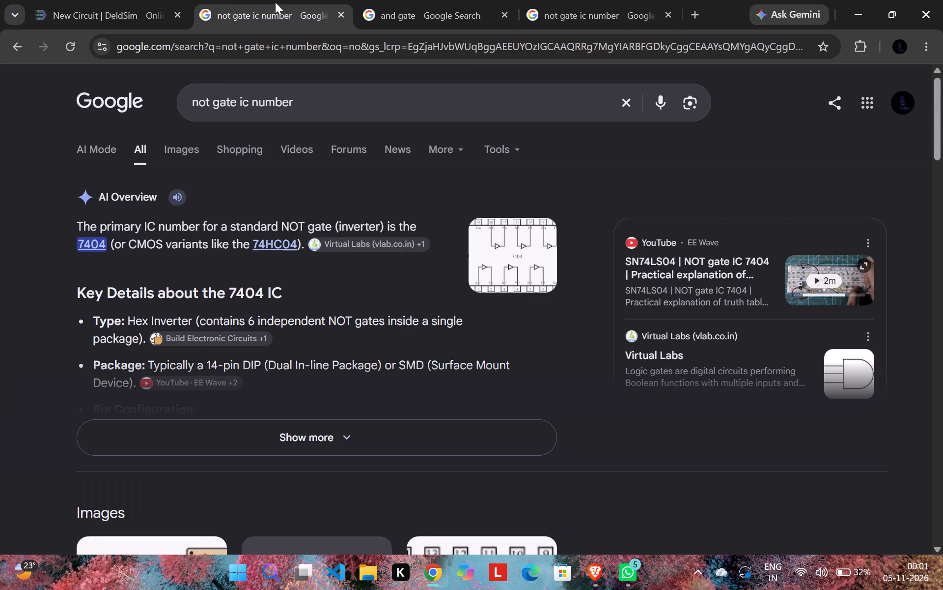
{"action": "left_click", "coordinate": [133, 28]}
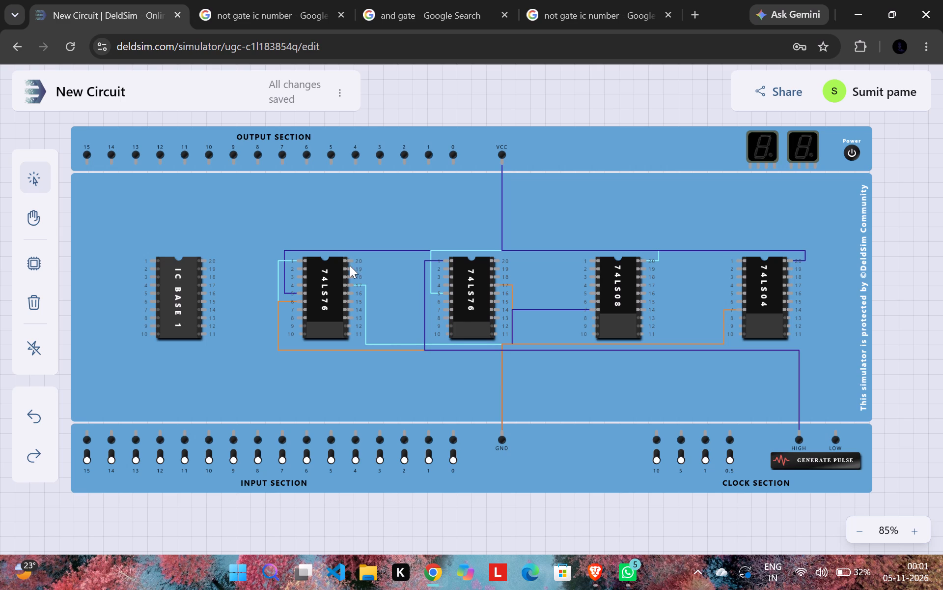
{"action": "left_click_drag", "start_coordinate": [350, 265], "coordinate": [596, 260]}
{"action": "left_click_drag", "start_coordinate": [348, 267], "coordinate": [592, 252]}
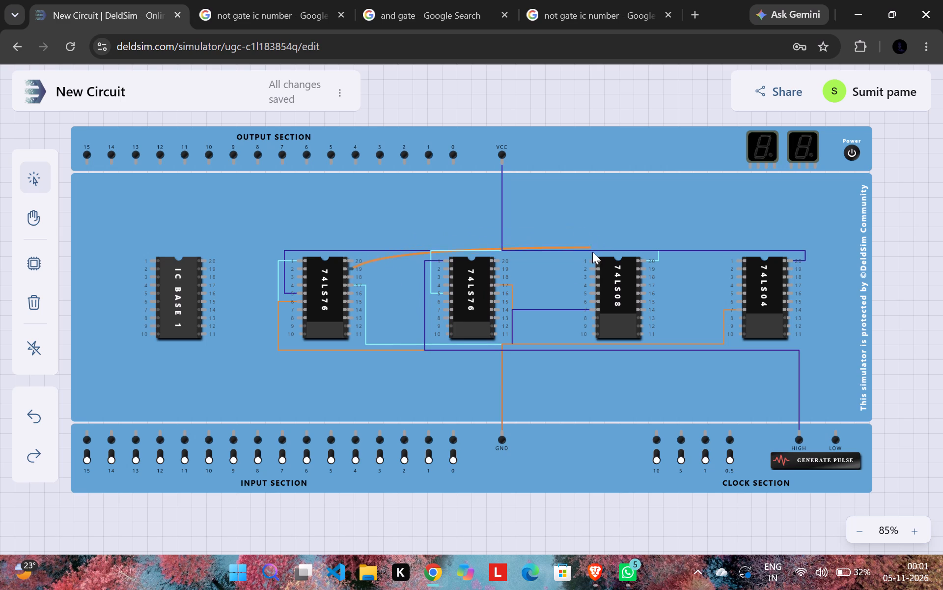
{"action": "left_click_drag", "start_coordinate": [592, 252], "coordinate": [592, 264]}
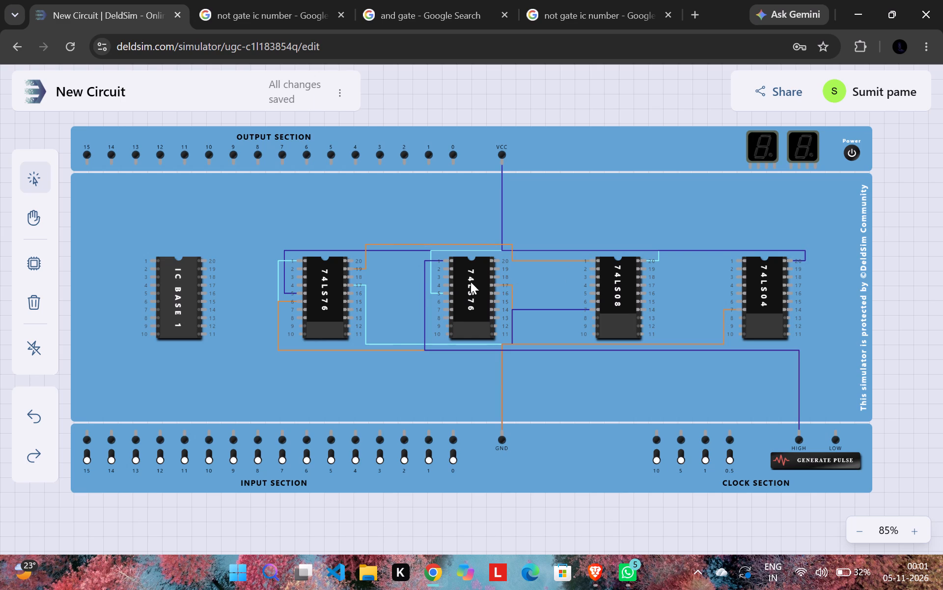
Wire base pin 19 of the second 74LS76 to pin 2 of the 74LS08.
{"action": "left_click_drag", "start_coordinate": [501, 267], "coordinate": [638, 282]}
{"action": "left_click_drag", "start_coordinate": [638, 282], "coordinate": [593, 269]}
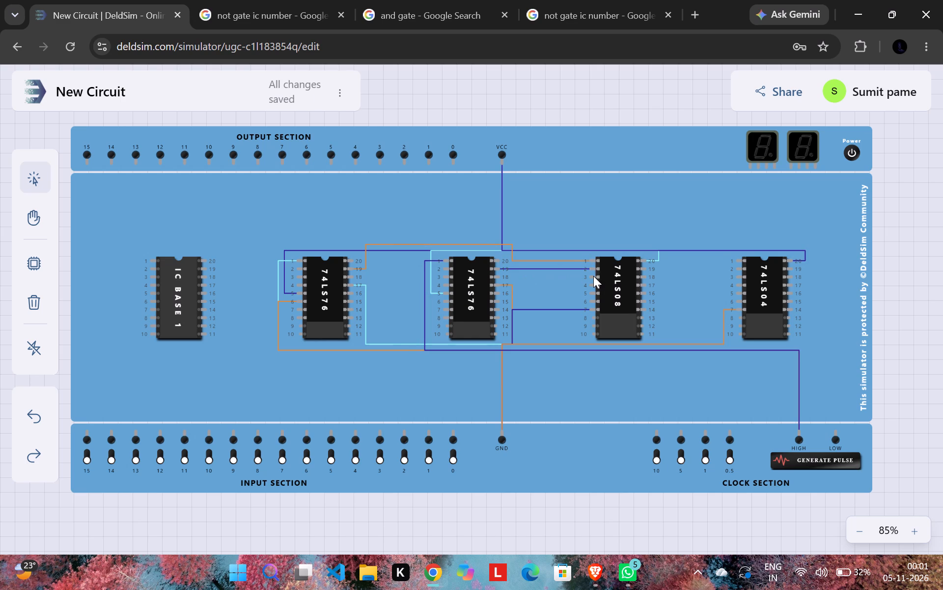
{"action": "left_click_drag", "start_coordinate": [604, 270], "coordinate": [617, 266]}
Wire pin 3 of the 74LS08 to base pin 13 of the first 74LS76.
{"action": "left_click_drag", "start_coordinate": [592, 275], "coordinate": [360, 326]}
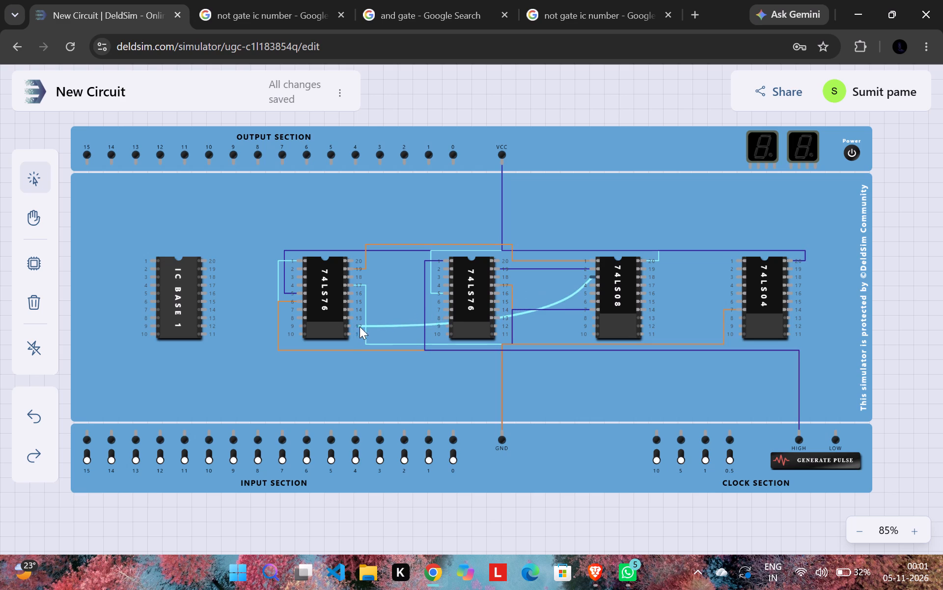
{"action": "left_click_drag", "start_coordinate": [360, 326], "coordinate": [348, 333]}
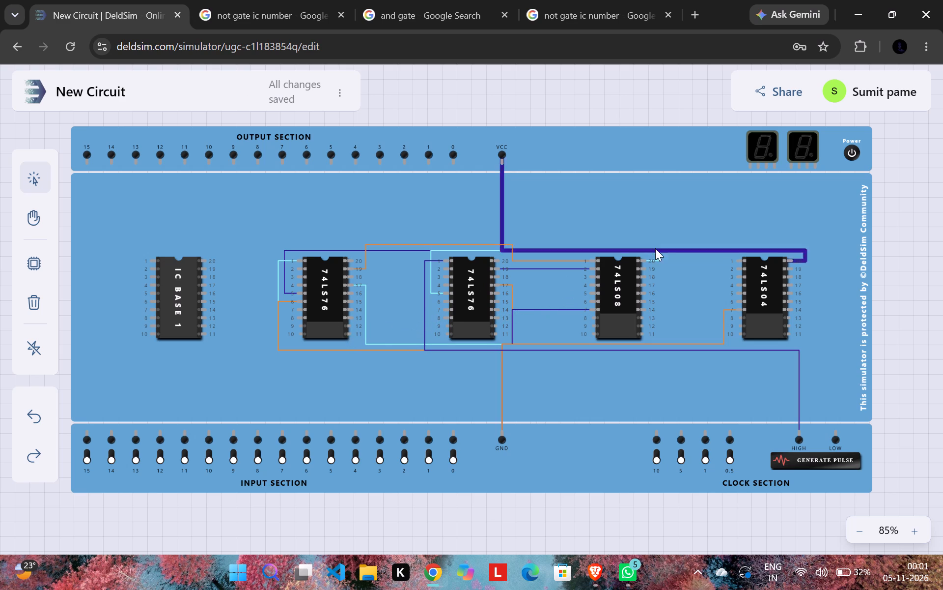
{"action": "left_click_drag", "start_coordinate": [598, 274], "coordinate": [587, 278]}
{"action": "left_click_drag", "start_coordinate": [587, 278], "coordinate": [524, 304]}
{"action": "left_click_drag", "start_coordinate": [592, 275], "coordinate": [349, 332]}
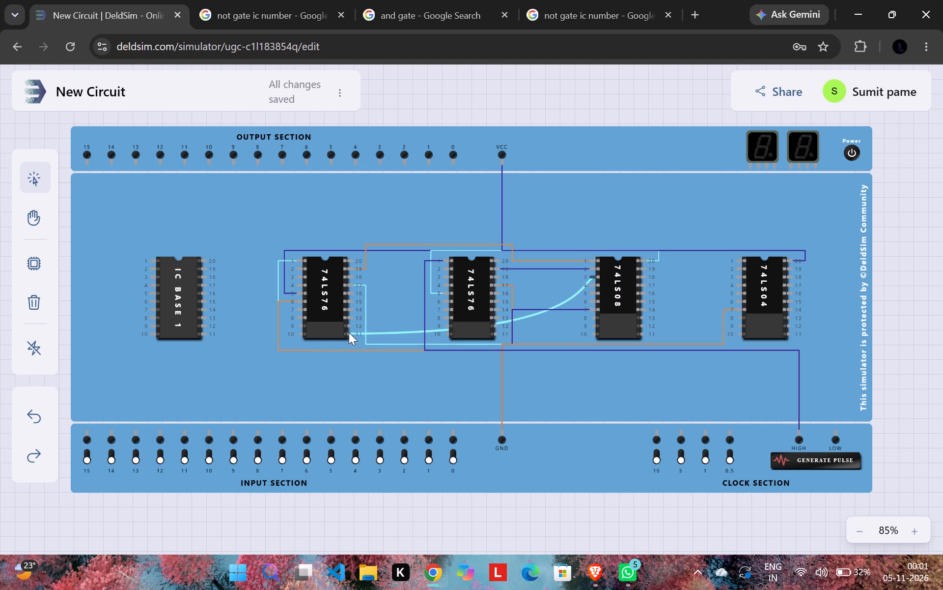
{"action": "left_click_drag", "start_coordinate": [349, 332], "coordinate": [349, 333]}
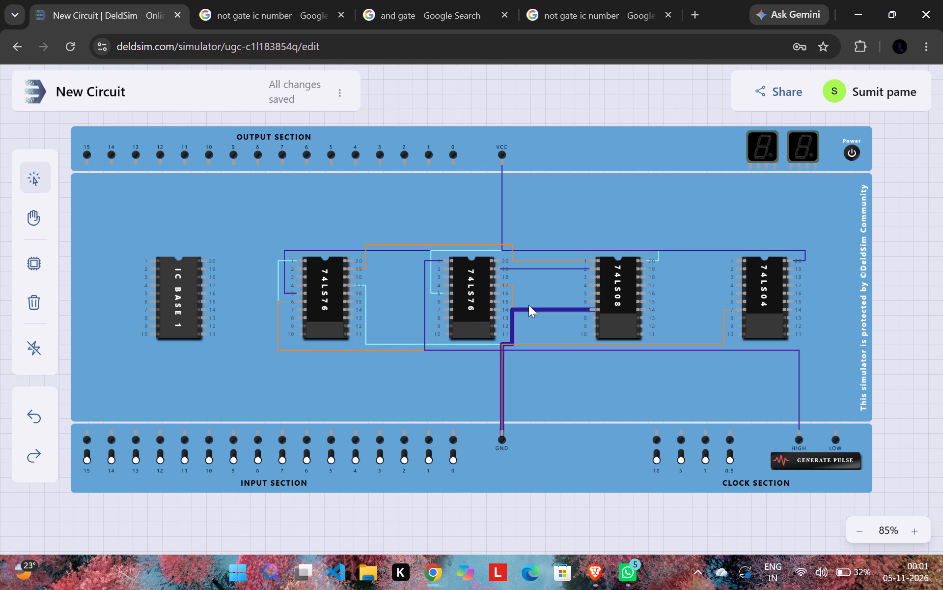
{"action": "left_click_drag", "start_coordinate": [591, 276], "coordinate": [351, 319]}
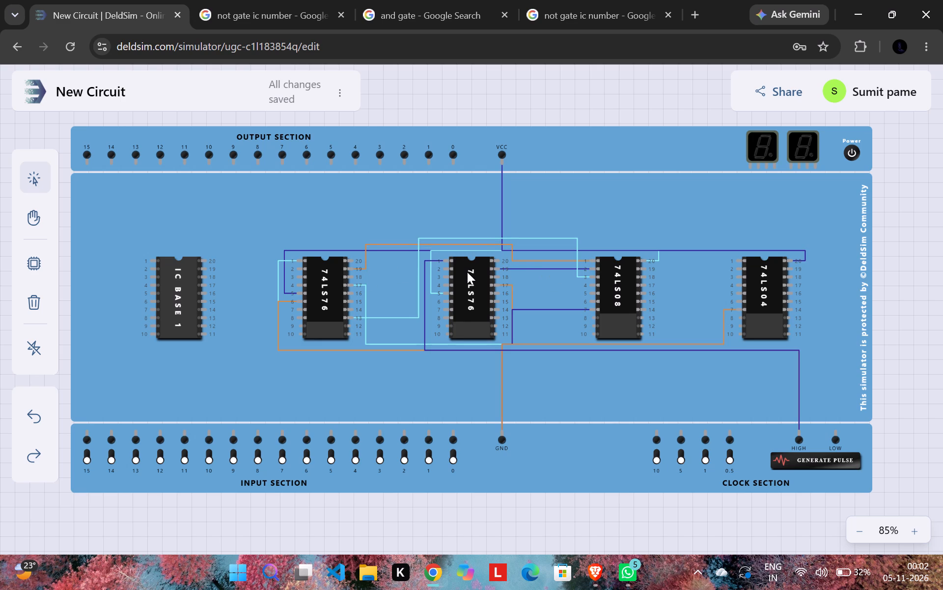
Wire base pin 19 of the second 74LS76 to pin 4 of the first 74LS76.
{"action": "left_click_drag", "start_coordinate": [497, 268], "coordinate": [348, 287]}
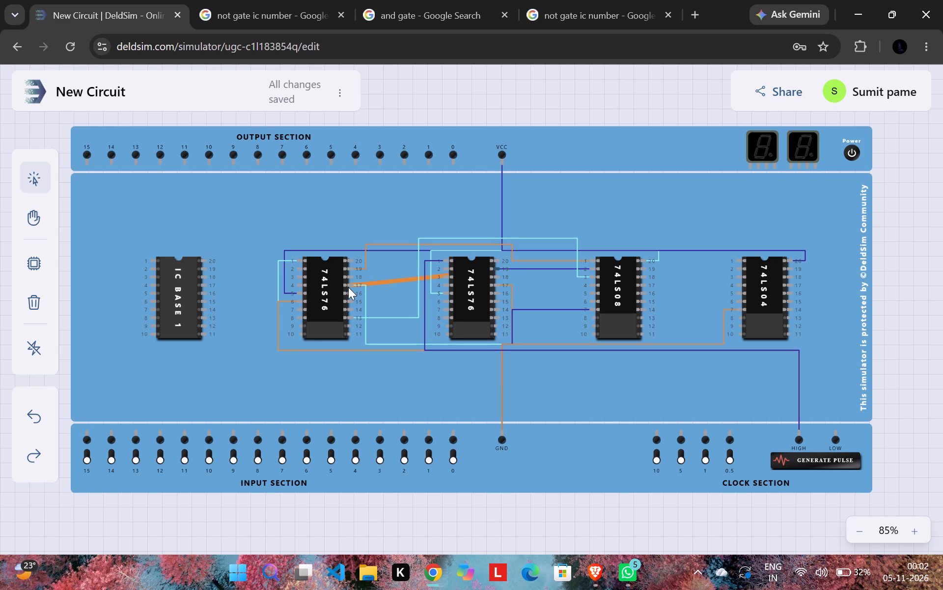
{"action": "left_click_drag", "start_coordinate": [348, 287], "coordinate": [357, 287]}
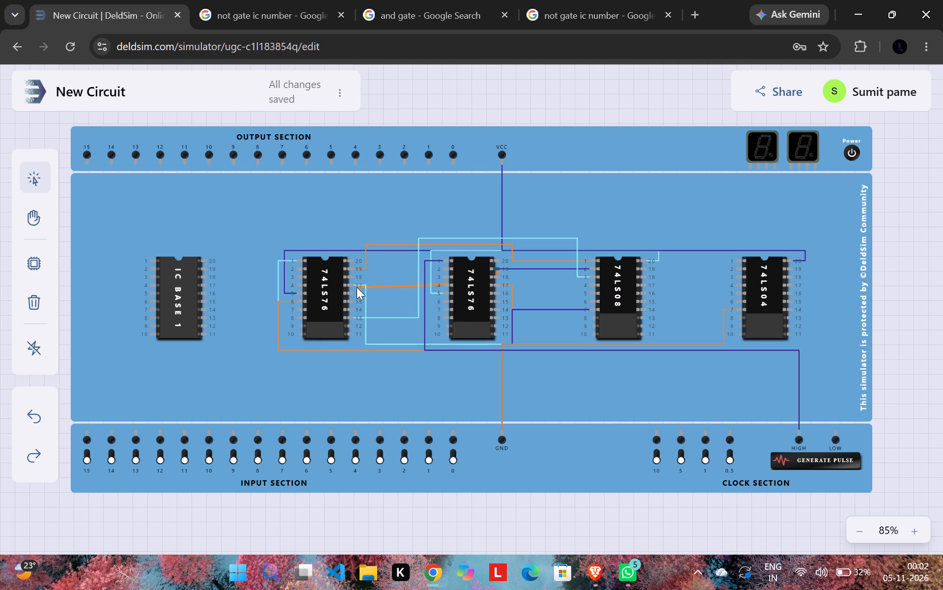
{"action": "left_click_drag", "start_coordinate": [357, 287], "coordinate": [363, 287]}
{"action": "left_click_drag", "start_coordinate": [363, 287], "coordinate": [302, 283]}
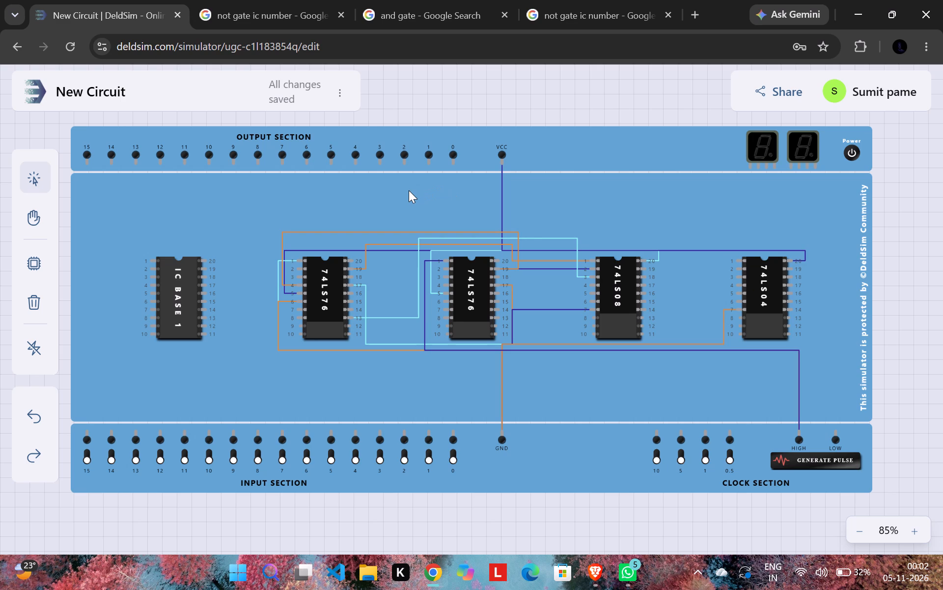
Wire pins 2 and 7 of the first 74LS76 to VCC and its pins 3 and 8 to GND.
{"action": "scroll", "coordinate": [460, 221], "scroll_direction": "up", "scroll_amount": 1}
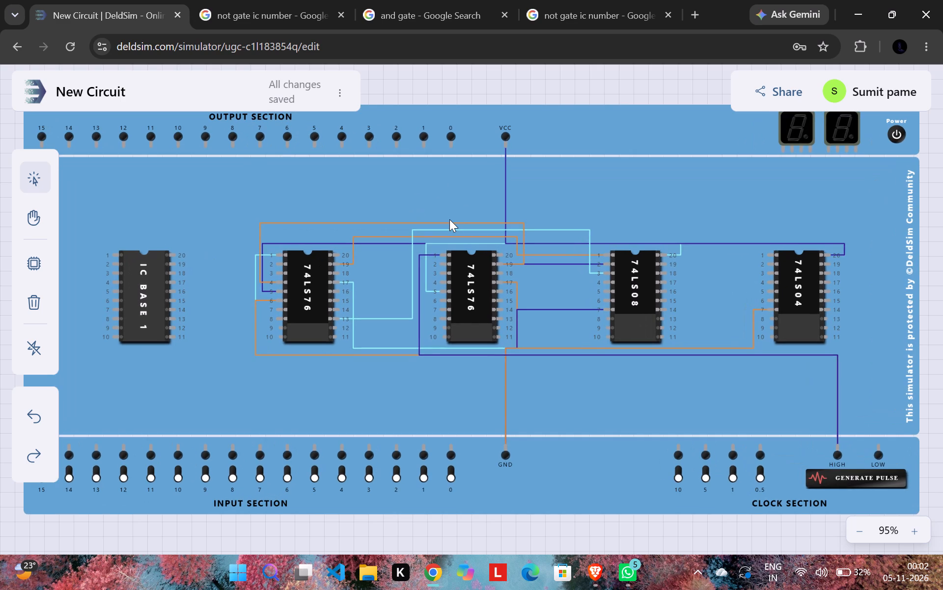
{"action": "scroll", "coordinate": [449, 219], "scroll_direction": "down", "scroll_amount": 1}
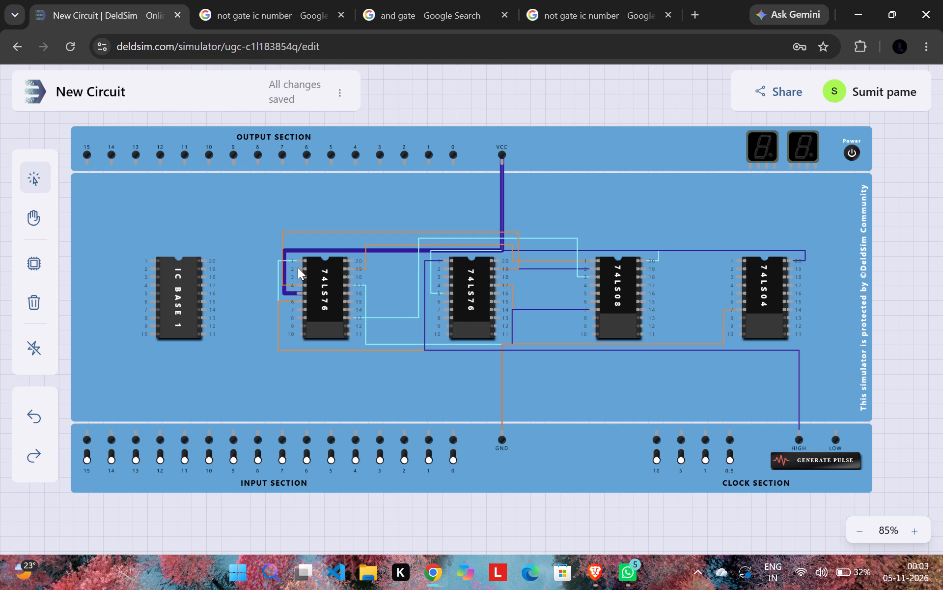
{"action": "left_click_drag", "start_coordinate": [298, 267], "coordinate": [501, 168]}
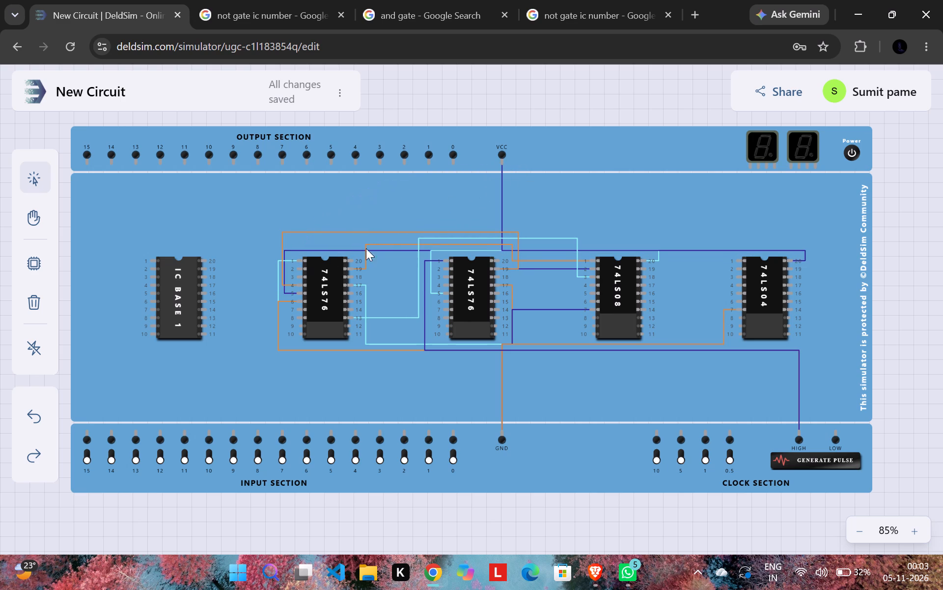
{"action": "left_click_drag", "start_coordinate": [301, 265], "coordinate": [477, 181]}
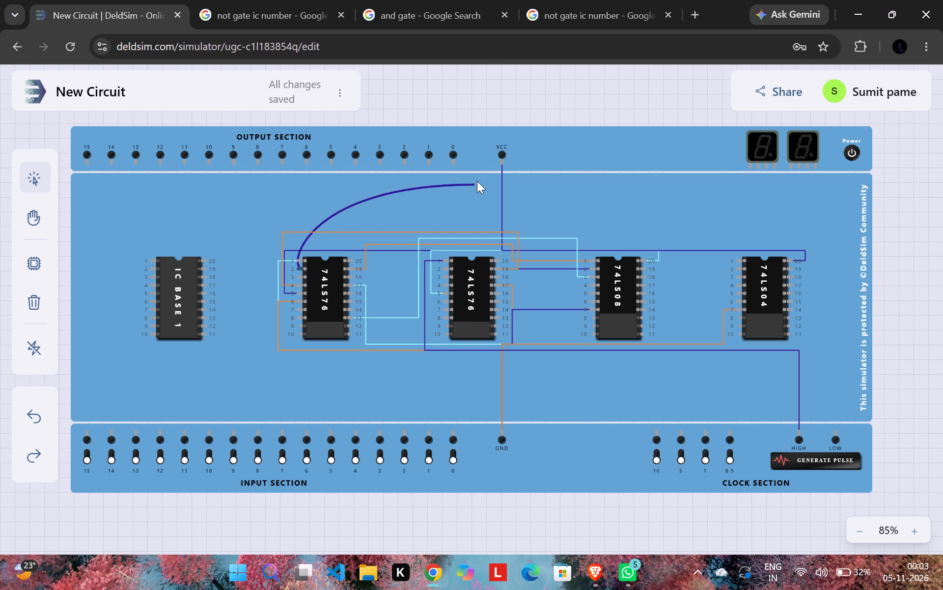
{"action": "left_click_drag", "start_coordinate": [477, 181], "coordinate": [502, 159]}
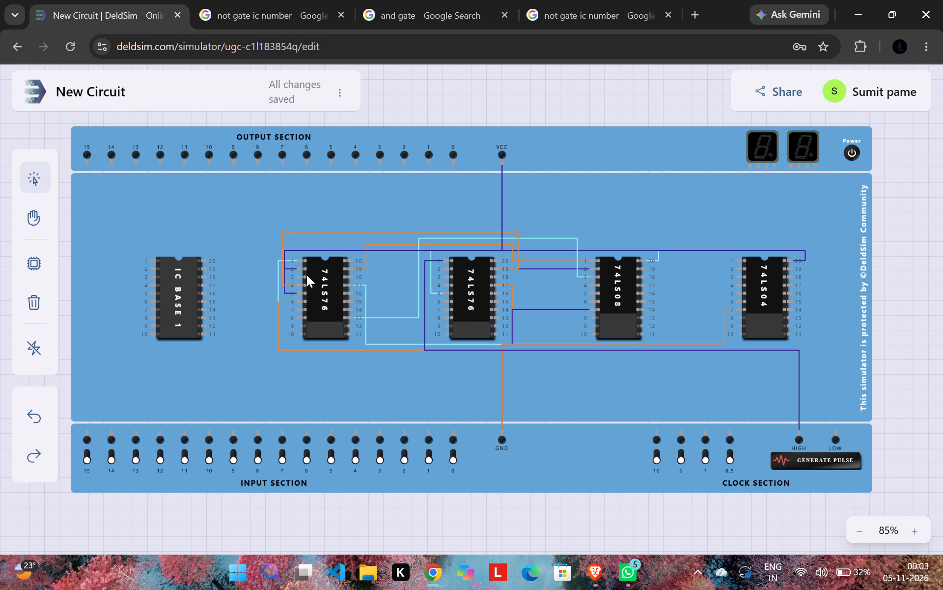
{"action": "left_click_drag", "start_coordinate": [300, 277], "coordinate": [504, 435]}
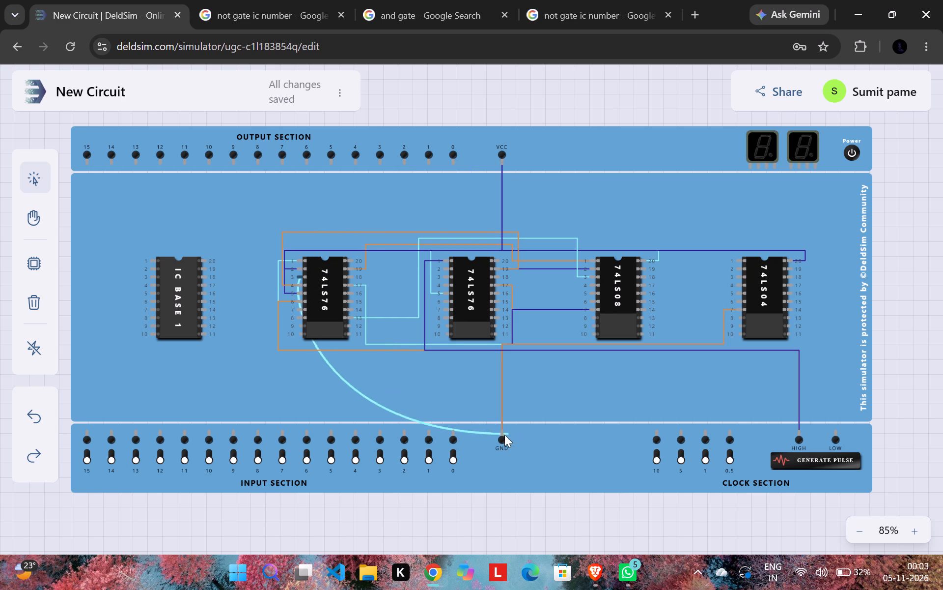
{"action": "left_click_drag", "start_coordinate": [504, 435], "coordinate": [499, 437]}
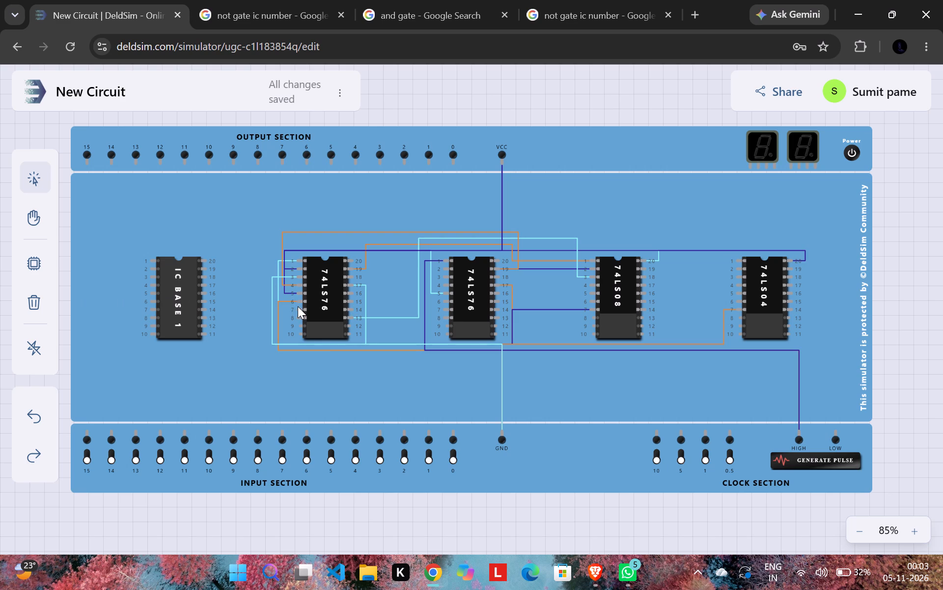
{"action": "left_click_drag", "start_coordinate": [299, 310], "coordinate": [487, 156]}
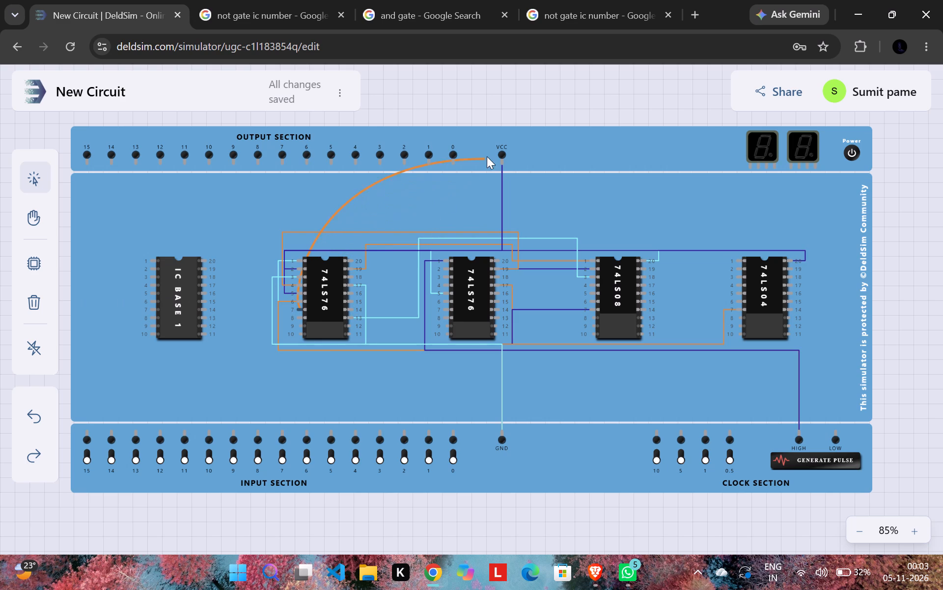
{"action": "left_click_drag", "start_coordinate": [487, 156], "coordinate": [499, 160]}
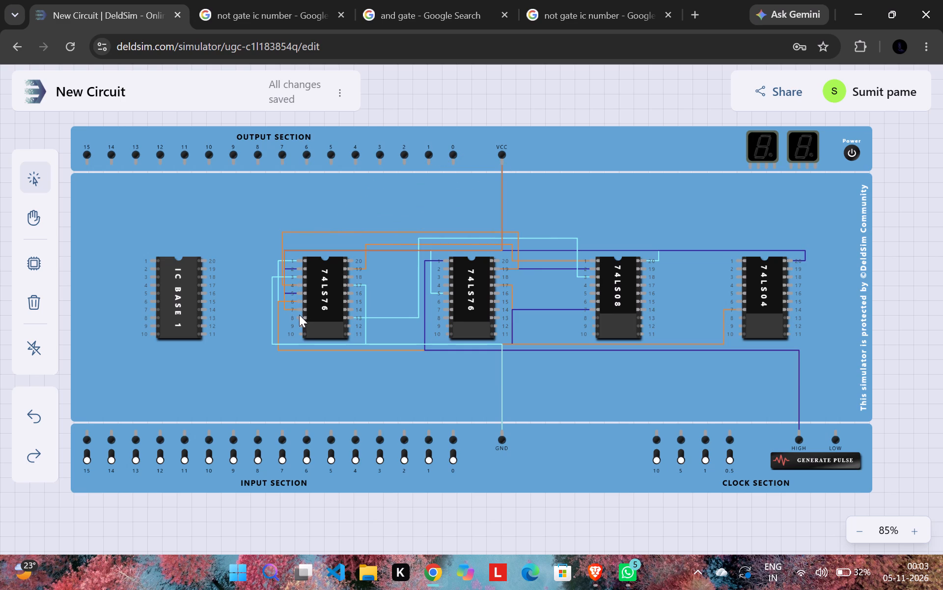
{"action": "left_click_drag", "start_coordinate": [298, 316], "coordinate": [502, 429]}
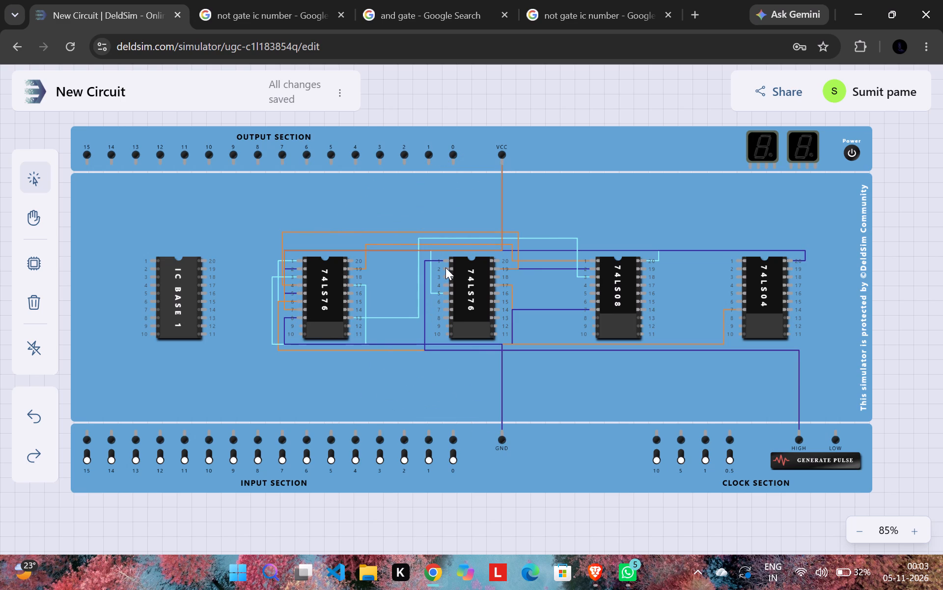
Wire pin 2 of the second 74LS76 to VCC and its pin 3 to GND.
{"action": "left_click_drag", "start_coordinate": [444, 268], "coordinate": [489, 163]}
{"action": "left_click_drag", "start_coordinate": [489, 163], "coordinate": [501, 162]}
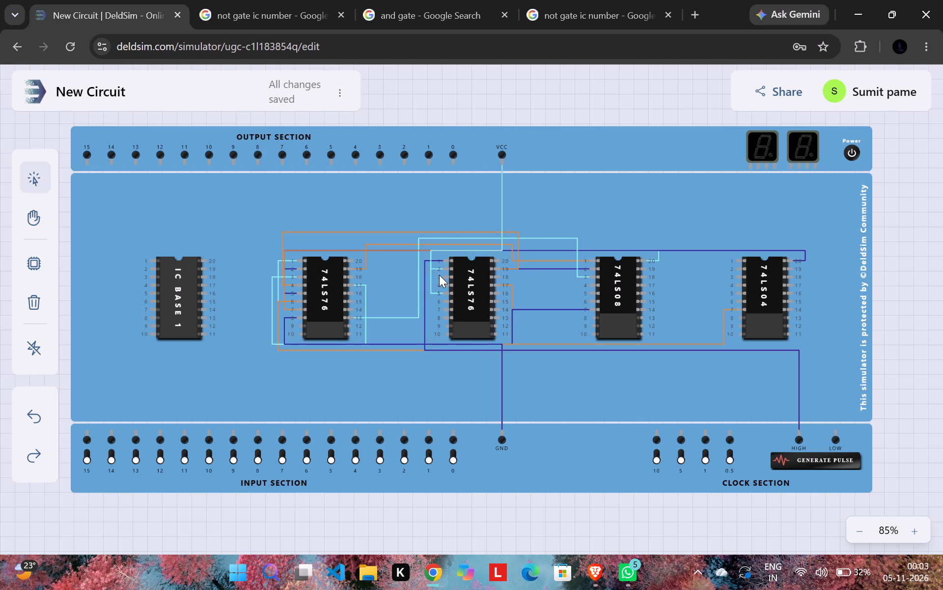
{"action": "left_click_drag", "start_coordinate": [444, 275], "coordinate": [495, 428]}
{"action": "left_click_drag", "start_coordinate": [495, 428], "coordinate": [503, 431]}
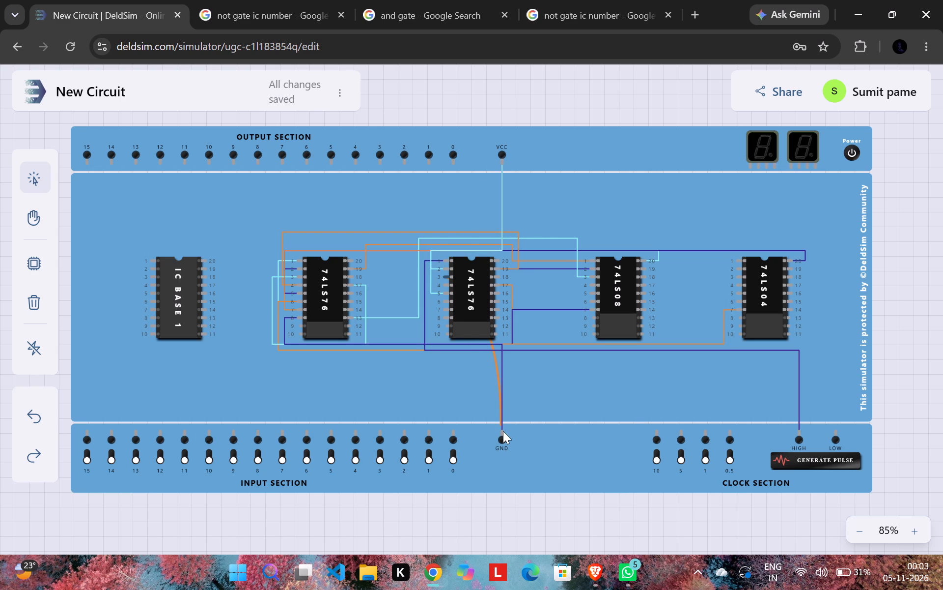
{"action": "left_click_drag", "start_coordinate": [503, 431], "coordinate": [503, 432]}
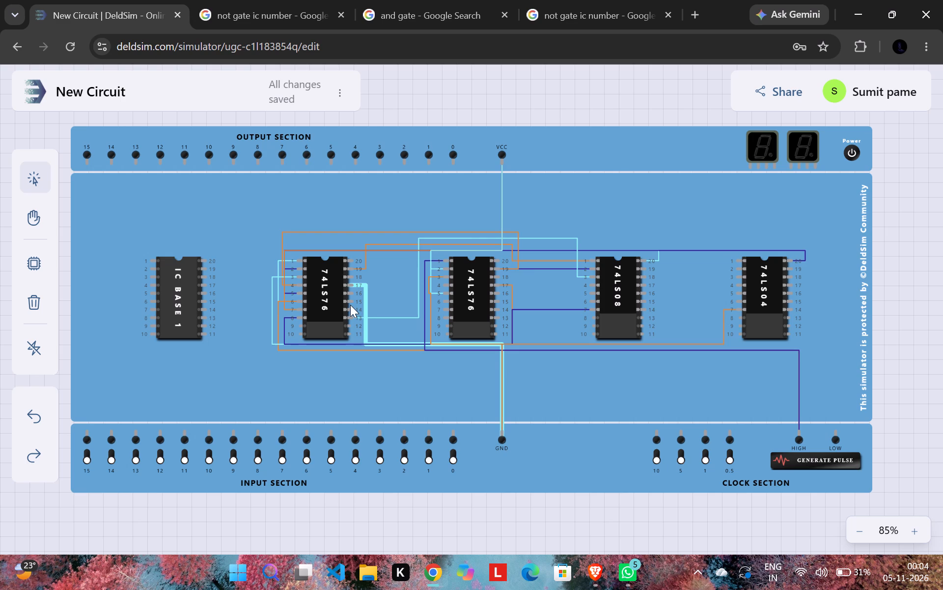
Wire base pin 14 of the first 74LS76 to pin 4 of the second 74LS76.
{"action": "left_click", "coordinate": [350, 303]}
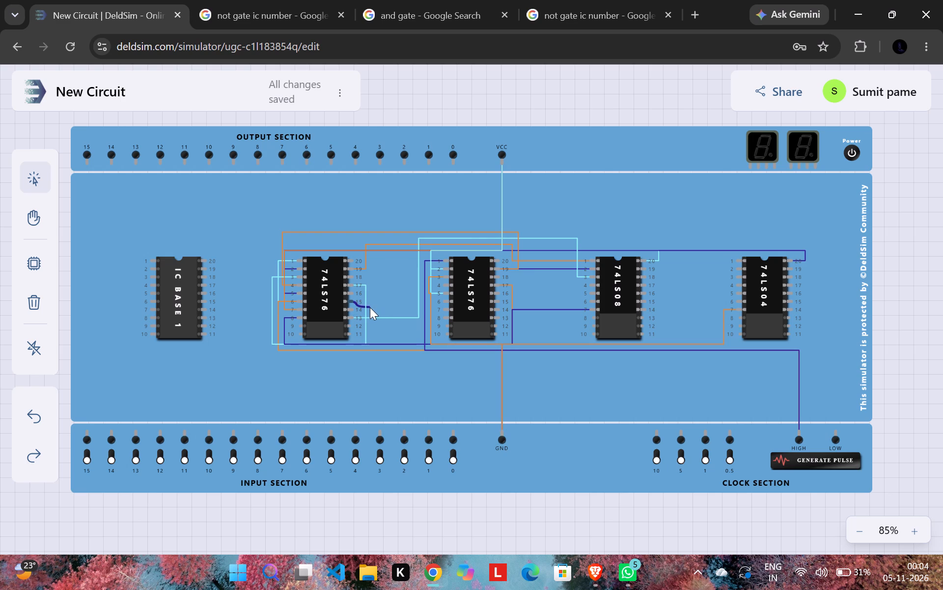
{"action": "left_click_drag", "start_coordinate": [350, 308], "coordinate": [448, 304]}
{"action": "left_click_drag", "start_coordinate": [448, 304], "coordinate": [449, 303]}
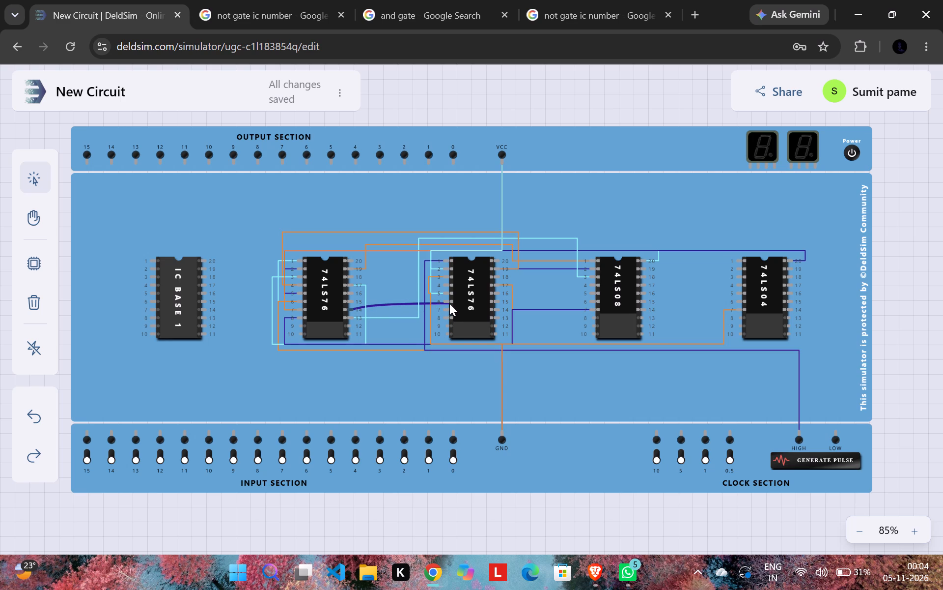
{"action": "left_click_drag", "start_coordinate": [449, 303], "coordinate": [444, 288]}
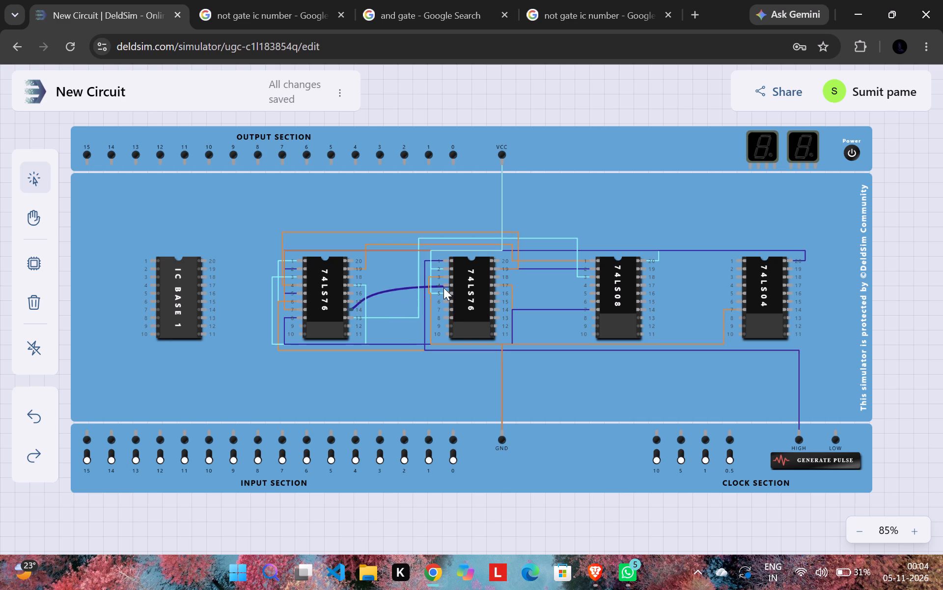
{"action": "left_click_drag", "start_coordinate": [444, 288], "coordinate": [444, 288]}
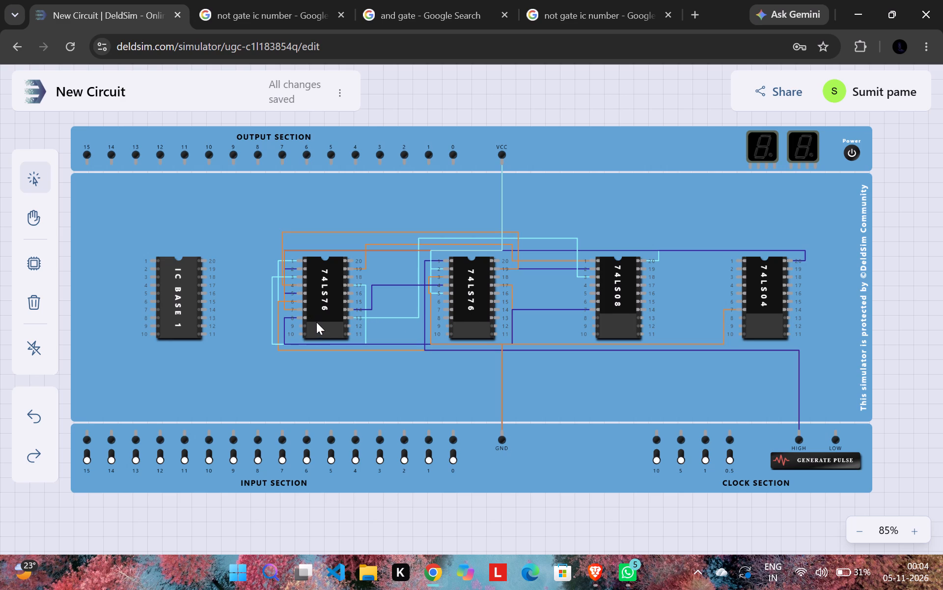
Wire base pin 16 of the first 74LS76 to VCC.
{"action": "left_click_drag", "start_coordinate": [350, 293], "coordinate": [498, 159]}
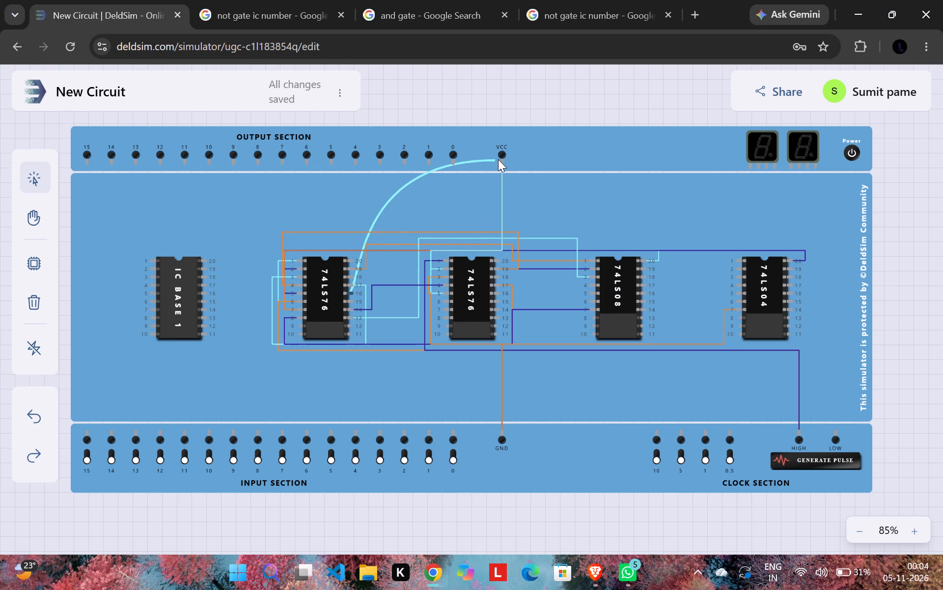
{"action": "left_click_drag", "start_coordinate": [498, 159], "coordinate": [501, 159]}
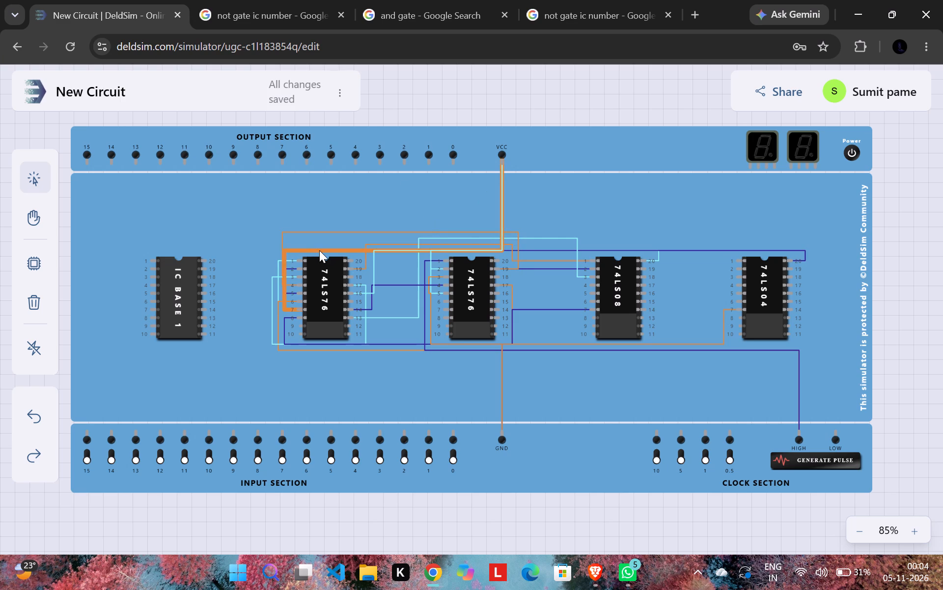
Wire base pin 20 of the first 74LS76 to base pin 19 of the second 74LS76.
{"action": "left_click", "coordinate": [350, 259]}
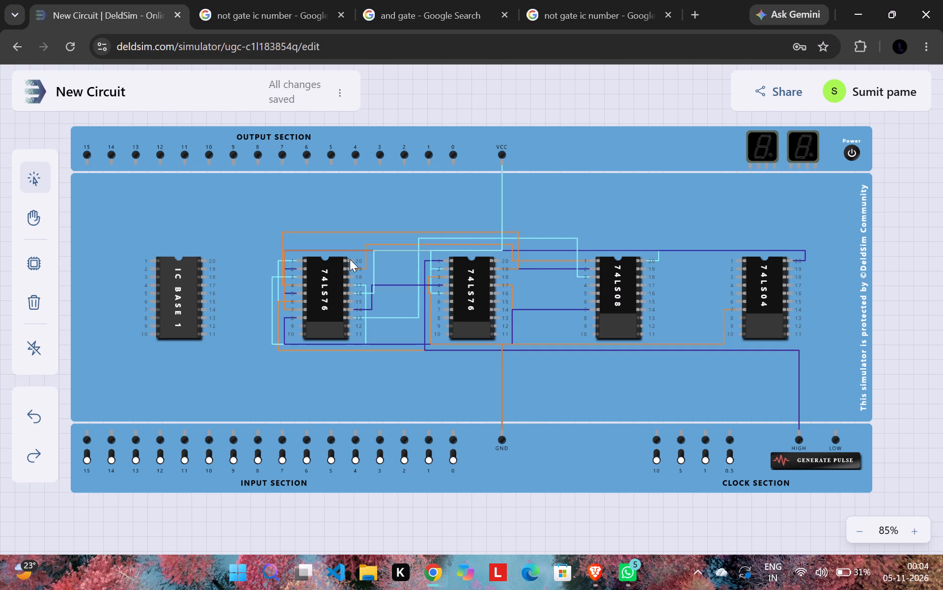
{"action": "left_click", "coordinate": [499, 270]}
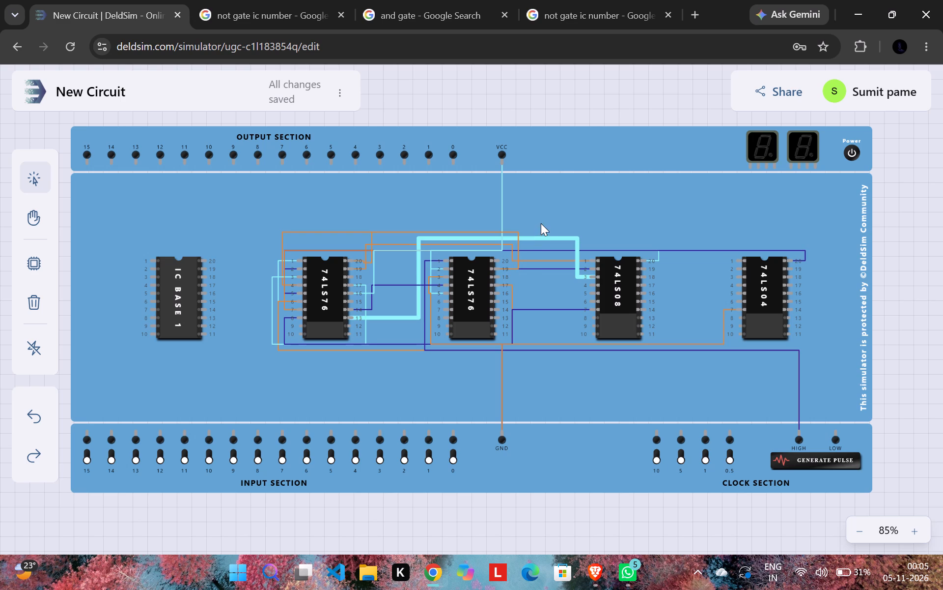
{"action": "left_click", "coordinate": [357, 259]}
{"action": "left_click_drag", "start_coordinate": [358, 260], "coordinate": [353, 263]}
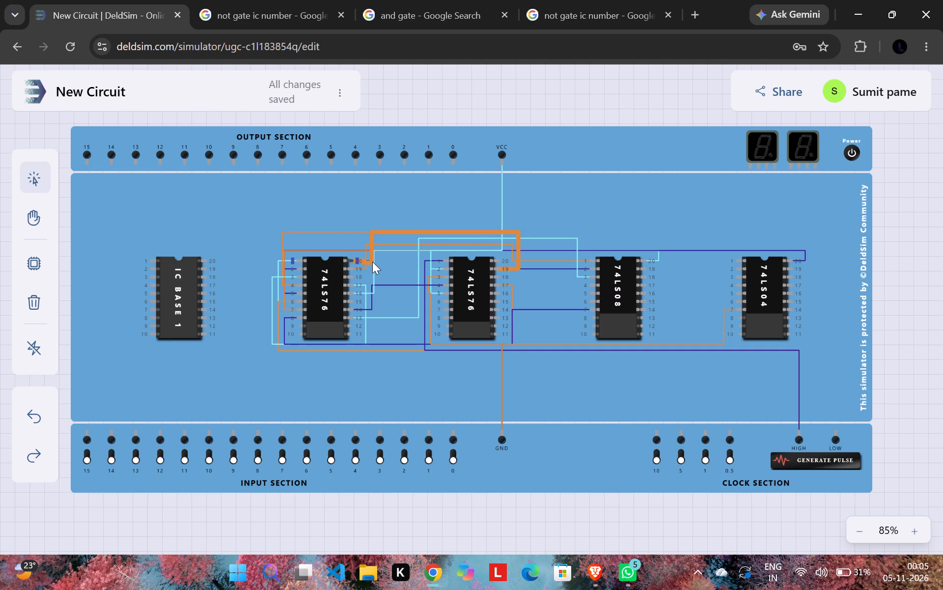
{"action": "left_click", "coordinate": [392, 187]}
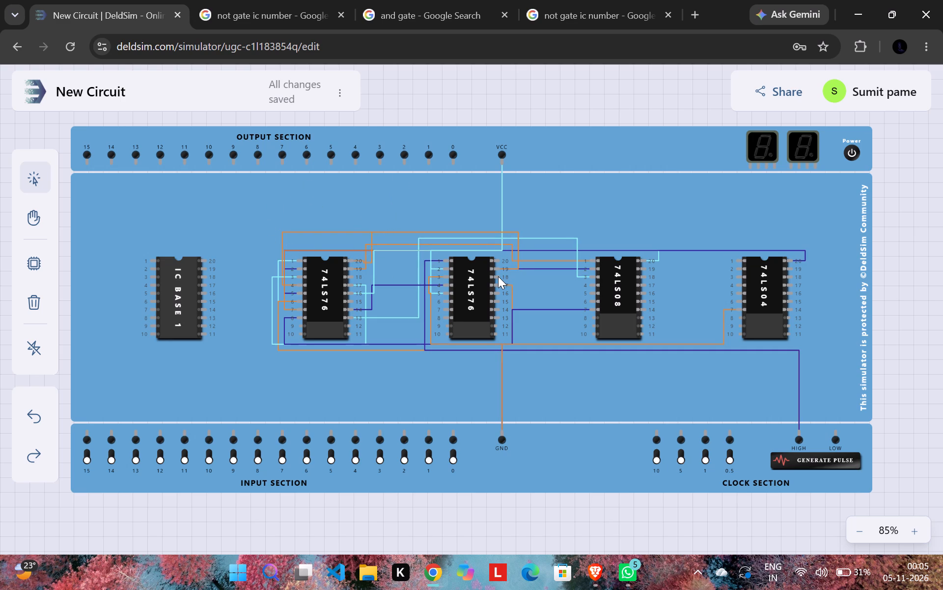
Wire base pin 20 of the second 74LS76 to VCC.
{"action": "left_click", "coordinate": [497, 260]}
{"action": "left_click", "coordinate": [500, 161]}
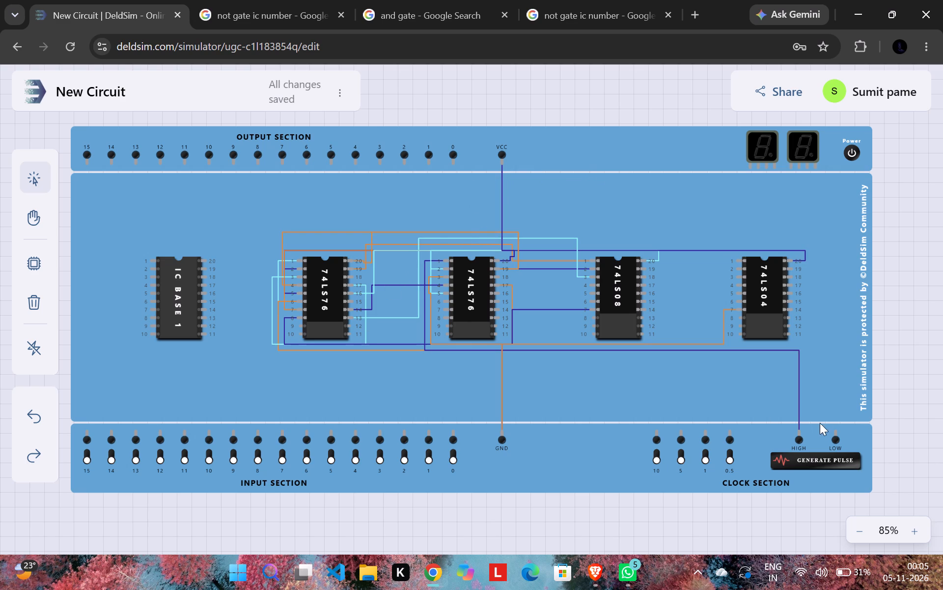
Test the circuit by powering it on, generating two clock pulses, and powering it off again.
{"action": "left_click", "coordinate": [830, 149]}
{"action": "left_click", "coordinate": [847, 149]}
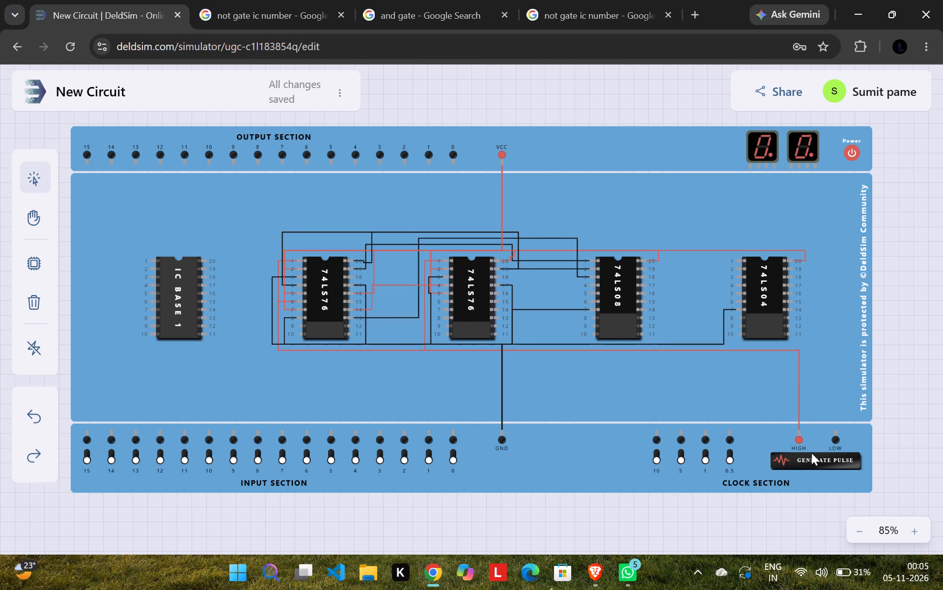
{"action": "left_click", "coordinate": [830, 460]}
{"action": "left_click", "coordinate": [830, 460]}
{"action": "left_click", "coordinate": [850, 153]}
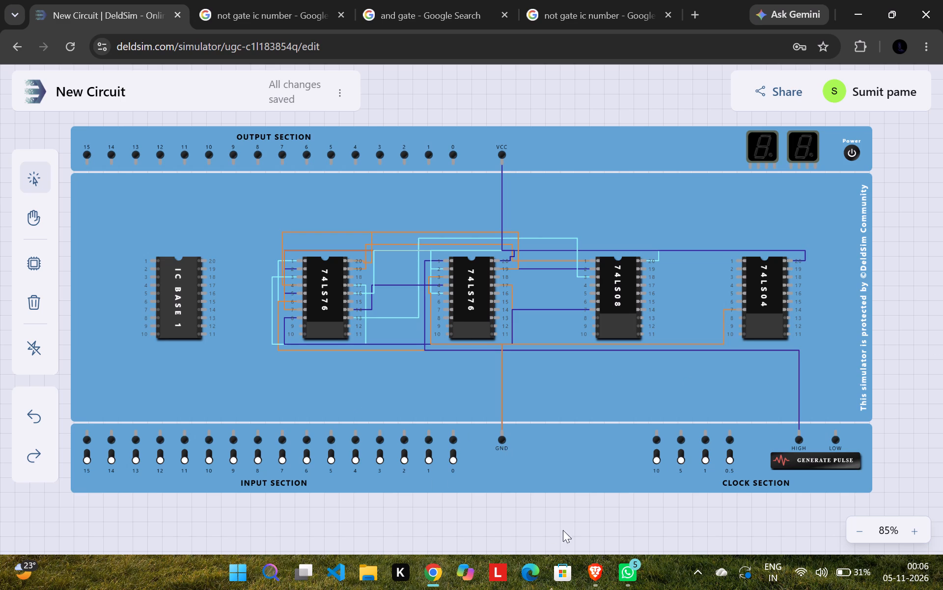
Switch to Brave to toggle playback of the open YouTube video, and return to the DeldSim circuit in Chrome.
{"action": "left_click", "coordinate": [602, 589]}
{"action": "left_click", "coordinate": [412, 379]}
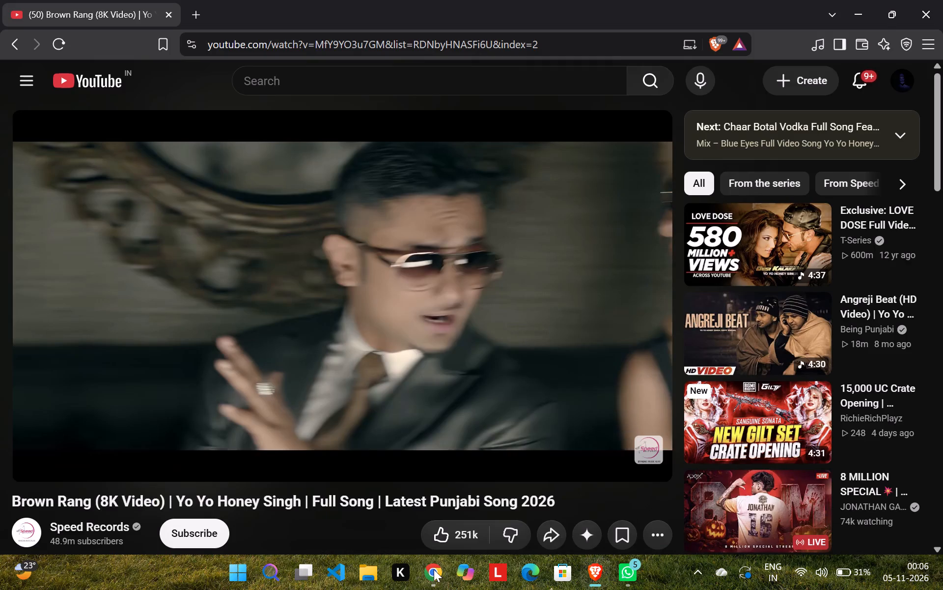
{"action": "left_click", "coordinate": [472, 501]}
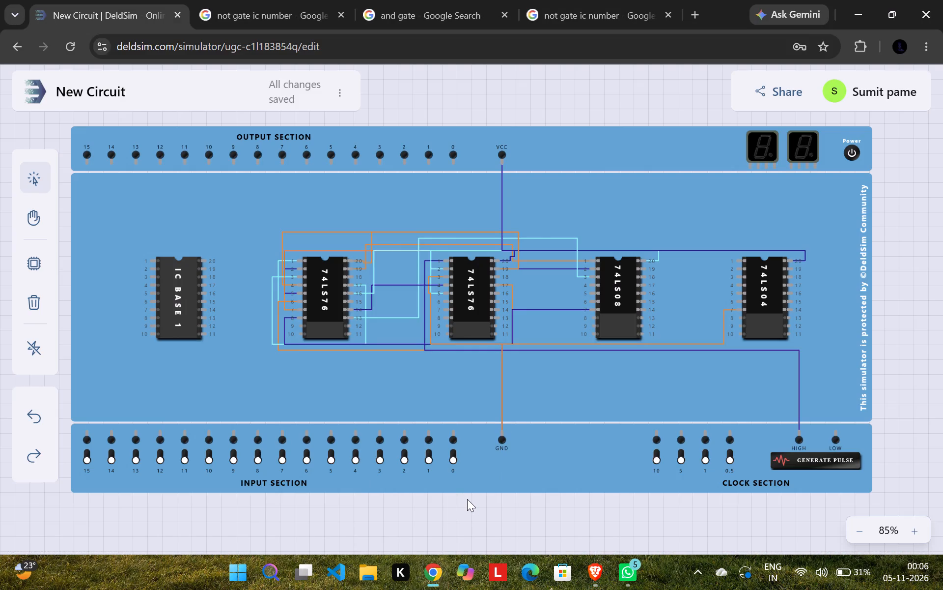
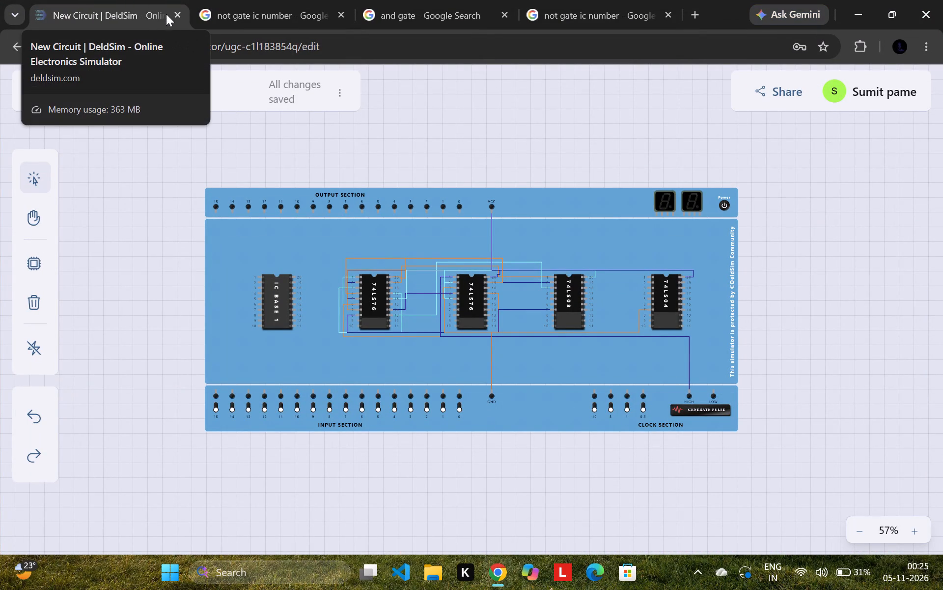
Pin the DeldSim circuit tab in the browser.
{"action": "right_click", "coordinate": [89, 11]}
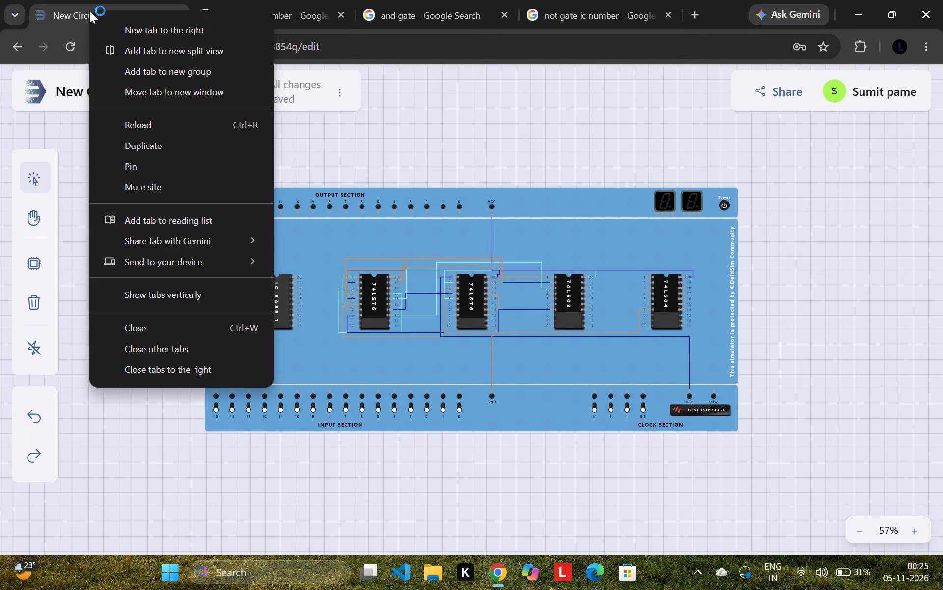
{"action": "left_click", "coordinate": [110, 166]}
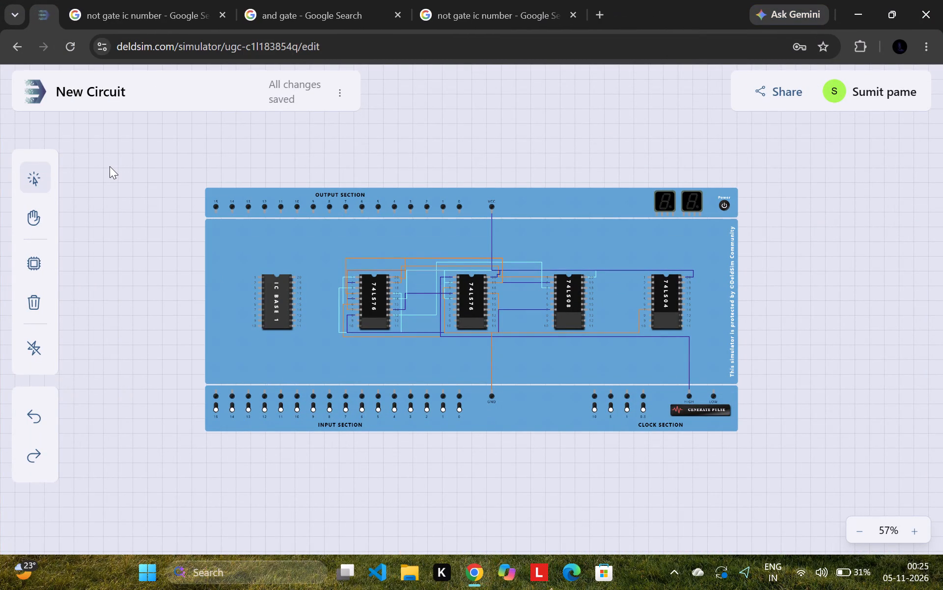
Close the three Google search tabs about the NOT gate IC number and the AND gate.
{"action": "left_click", "coordinate": [217, 15]}
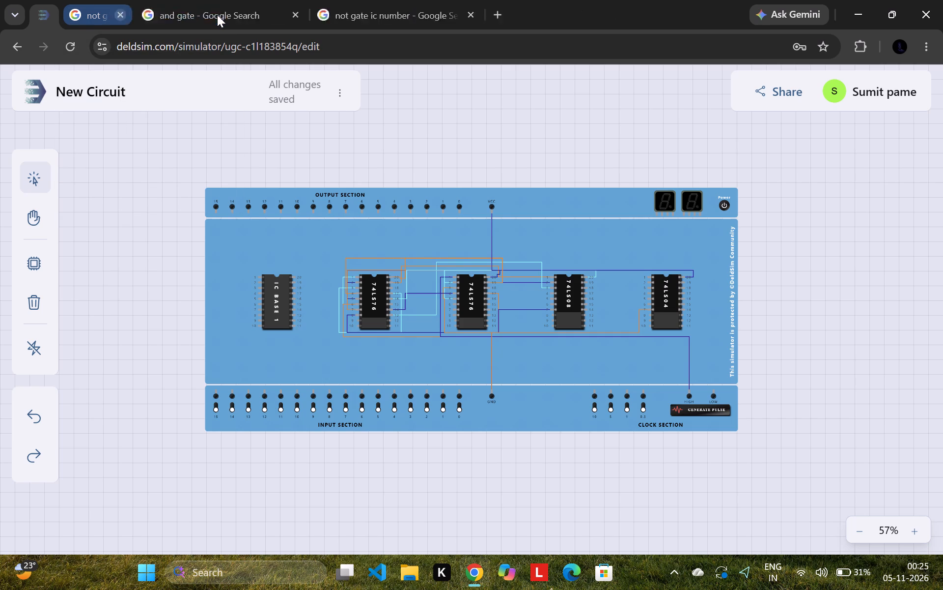
{"action": "left_click", "coordinate": [217, 14]}
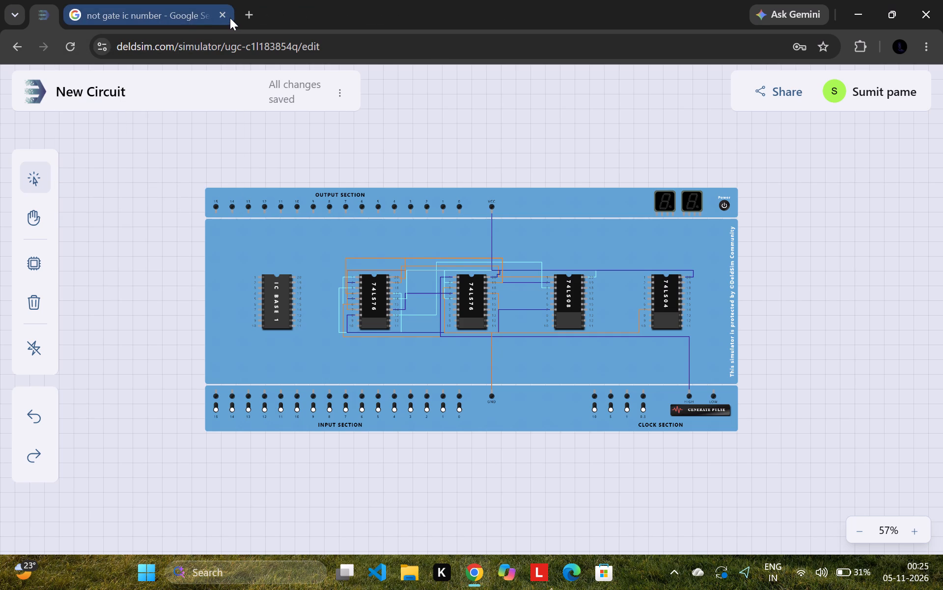
{"action": "left_click", "coordinate": [224, 15]}
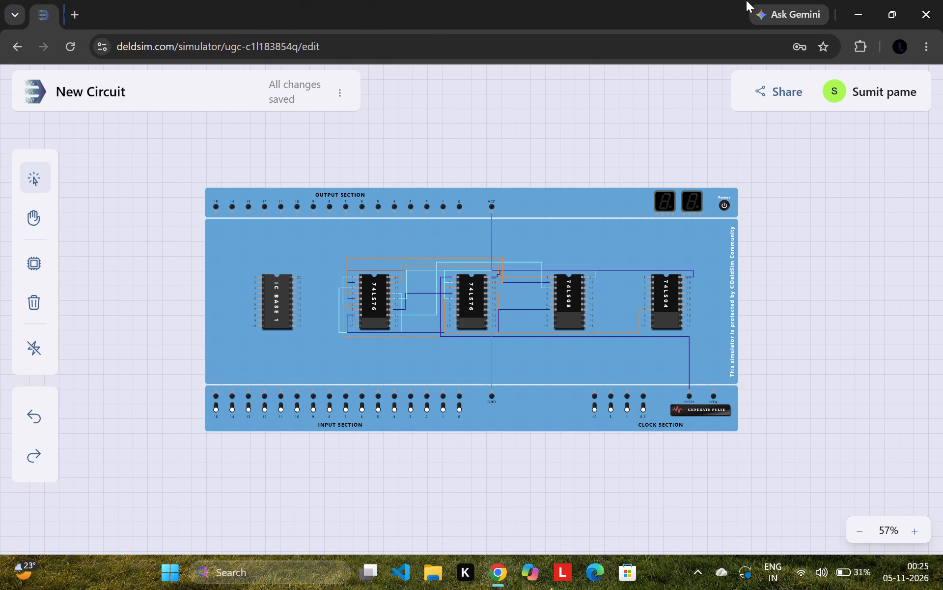
Minimize the Chrome window to the desktop and open the Windows power options.
{"action": "left_click", "coordinate": [862, 14]}
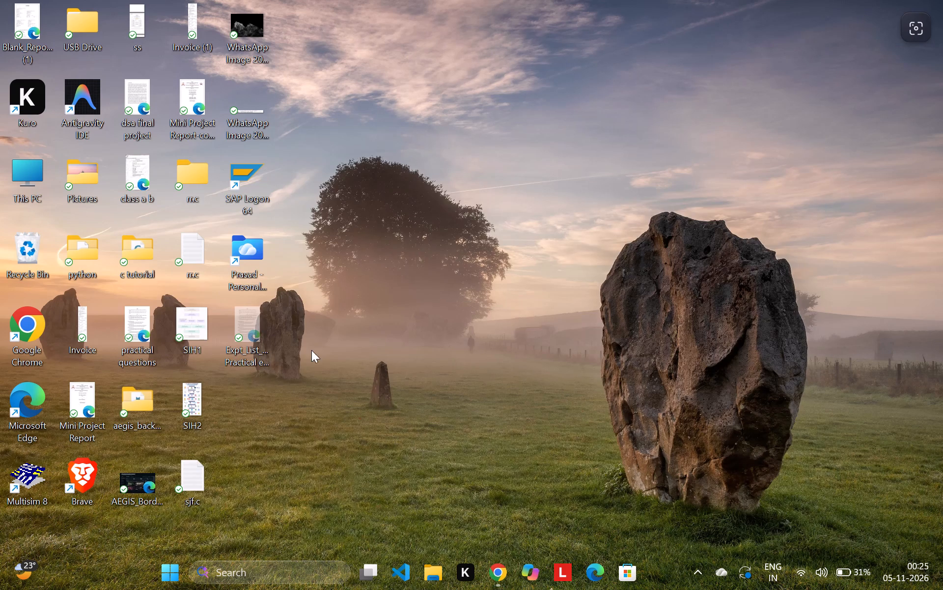
{"action": "left_click", "coordinate": [171, 570]}
{"action": "left_click", "coordinate": [570, 515]}
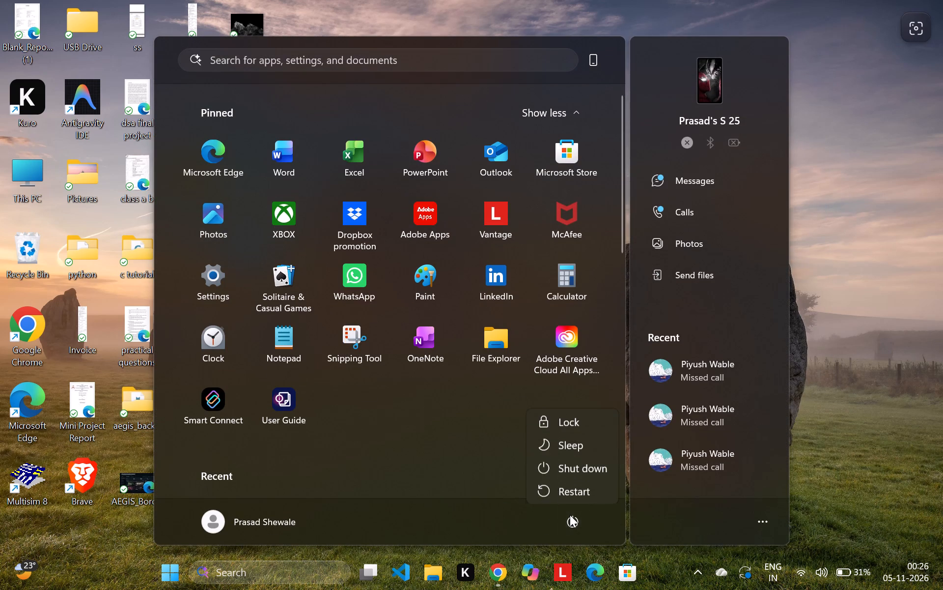